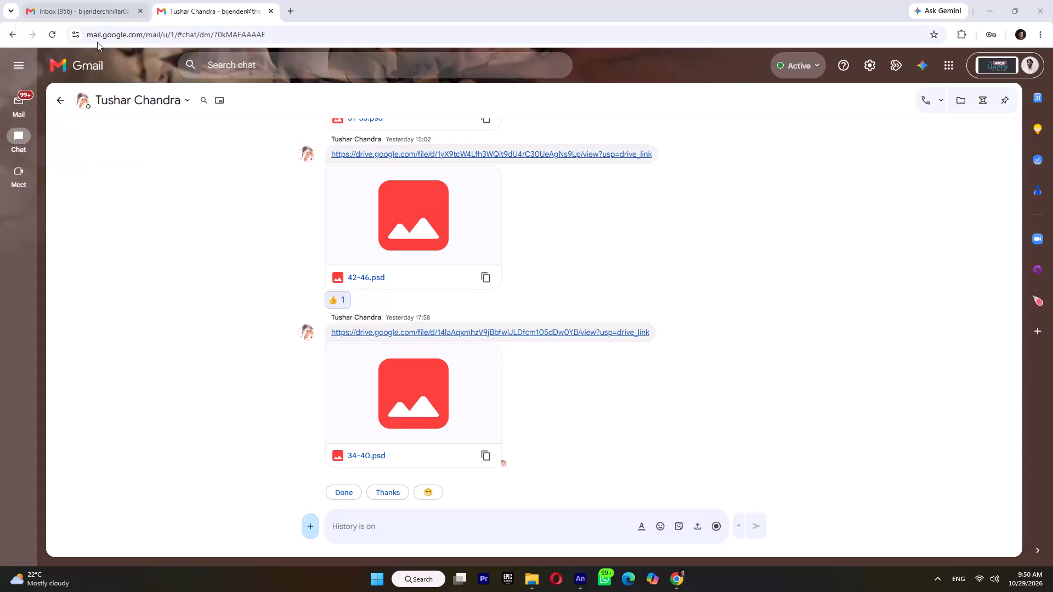
Open the Google Drive link for the shared 34-40.psd file from the latest chat message.
left_click(384, 402)
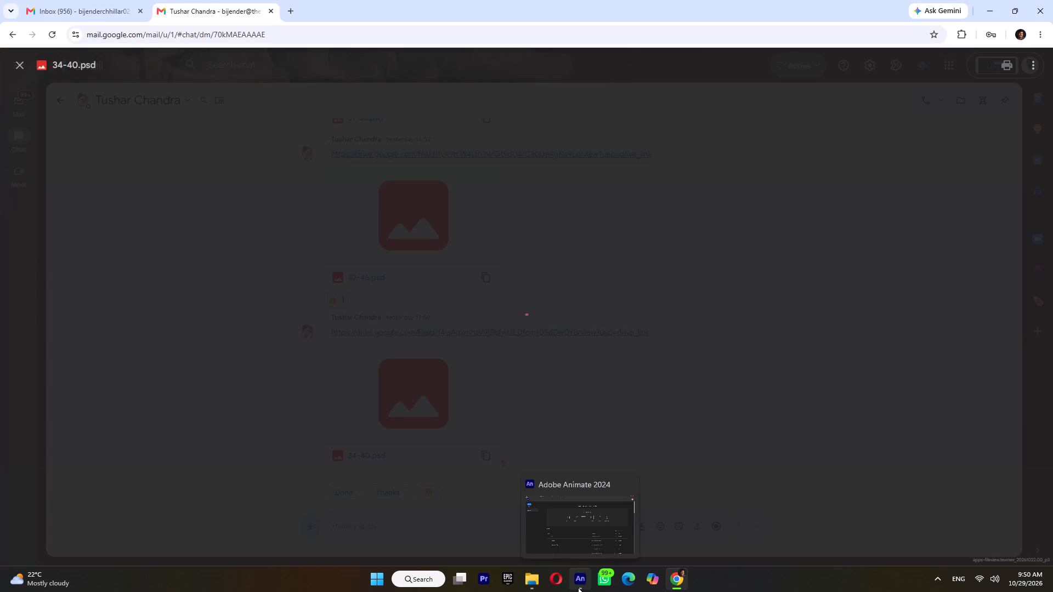
left_click(200, 287)
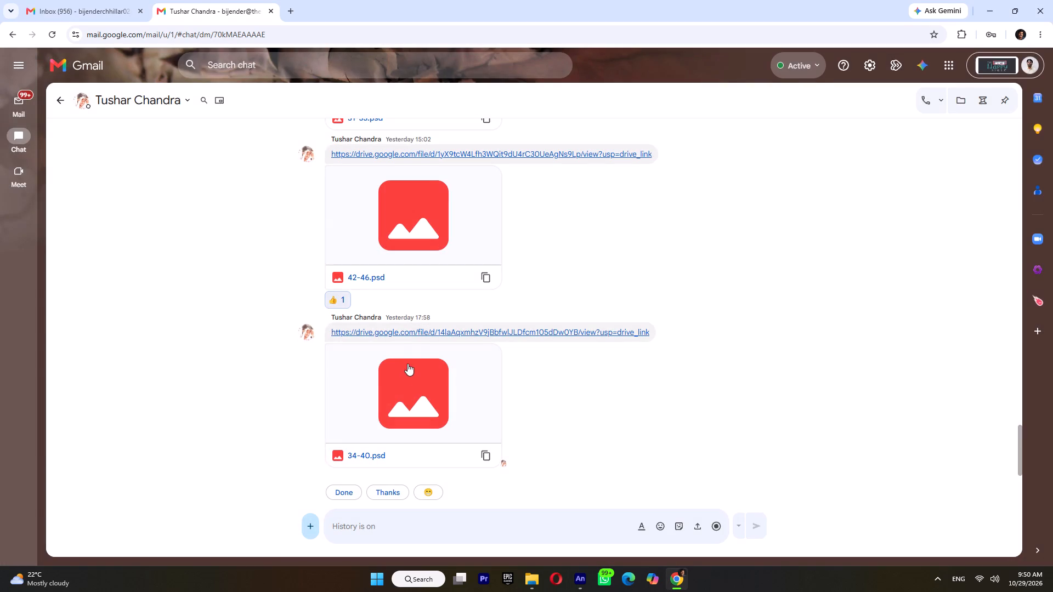
left_click(404, 332)
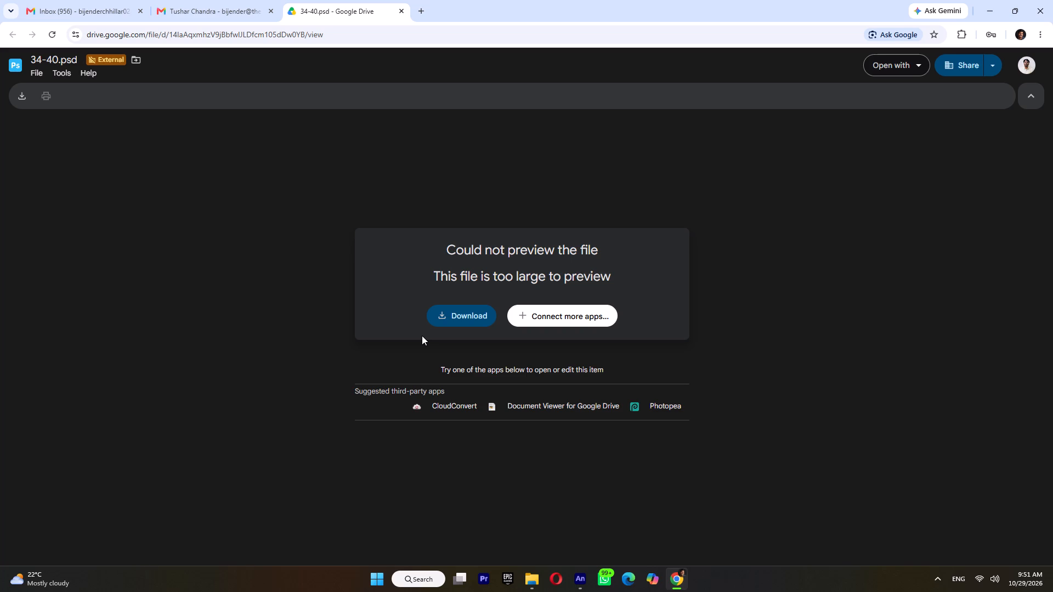
Download the file 34-40.psd from Google Drive.
left_click(450, 318)
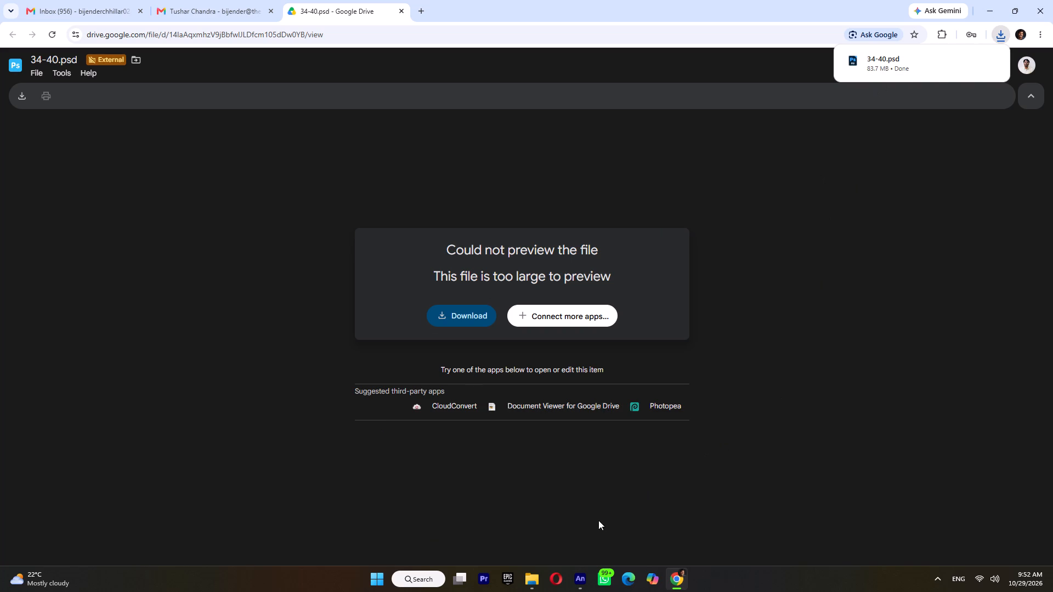
Switch to File Explorer and move 34-40.psd from the Downloads folder into the Diwali km folder.
left_click(528, 582)
left_click(730, 5)
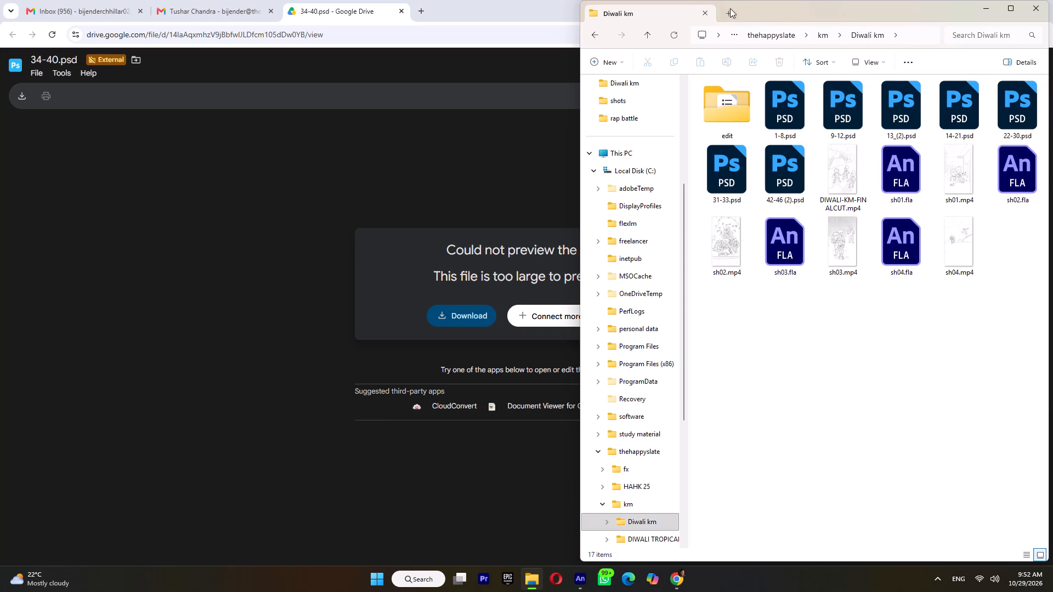
left_click(728, 12)
left_click(639, 154)
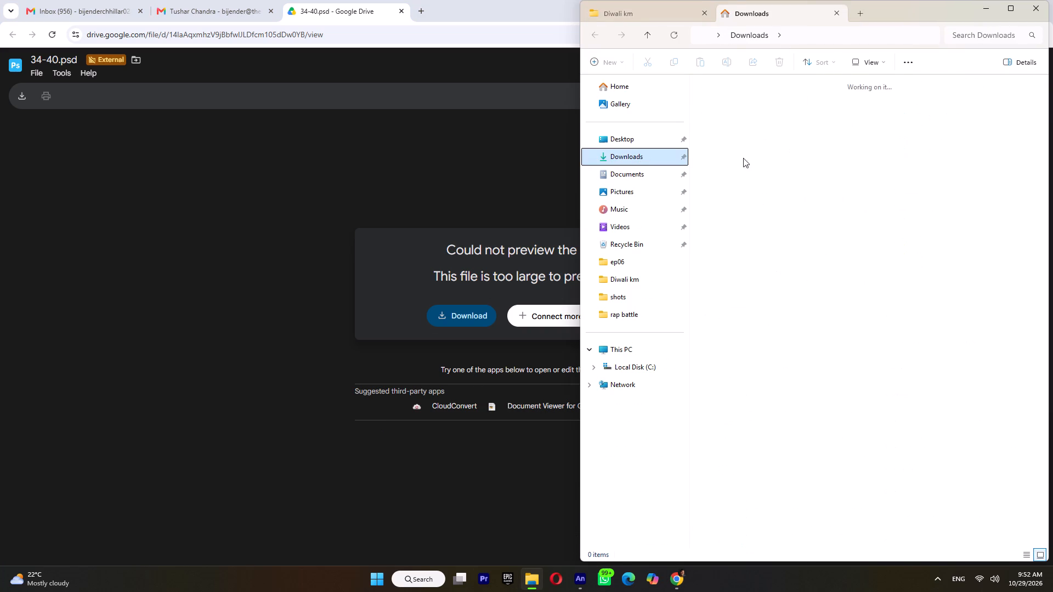
left_click(728, 124)
right_click(728, 124)
left_click(748, 139)
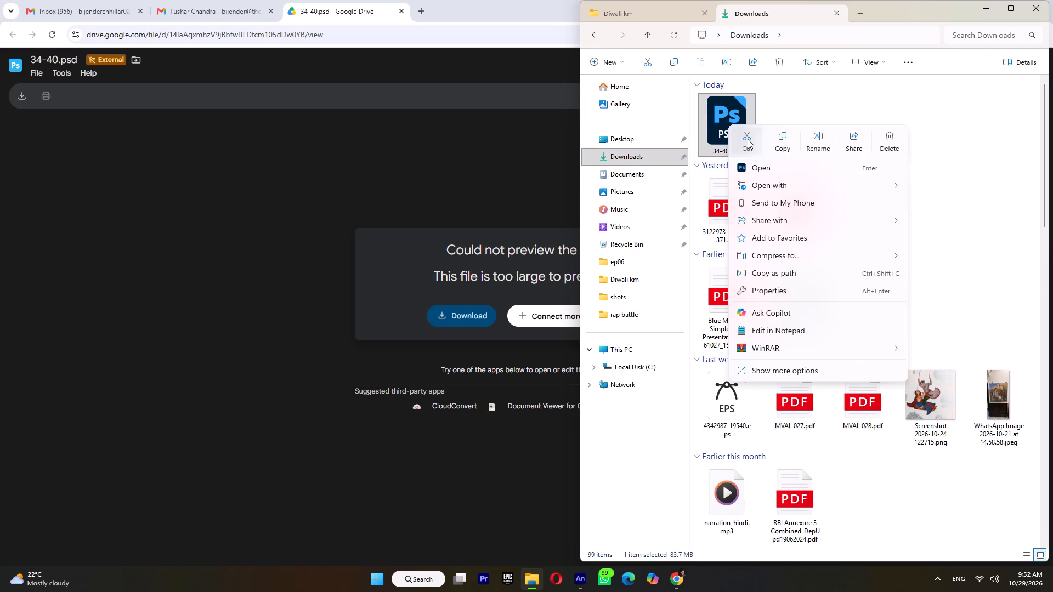
left_click(671, 13)
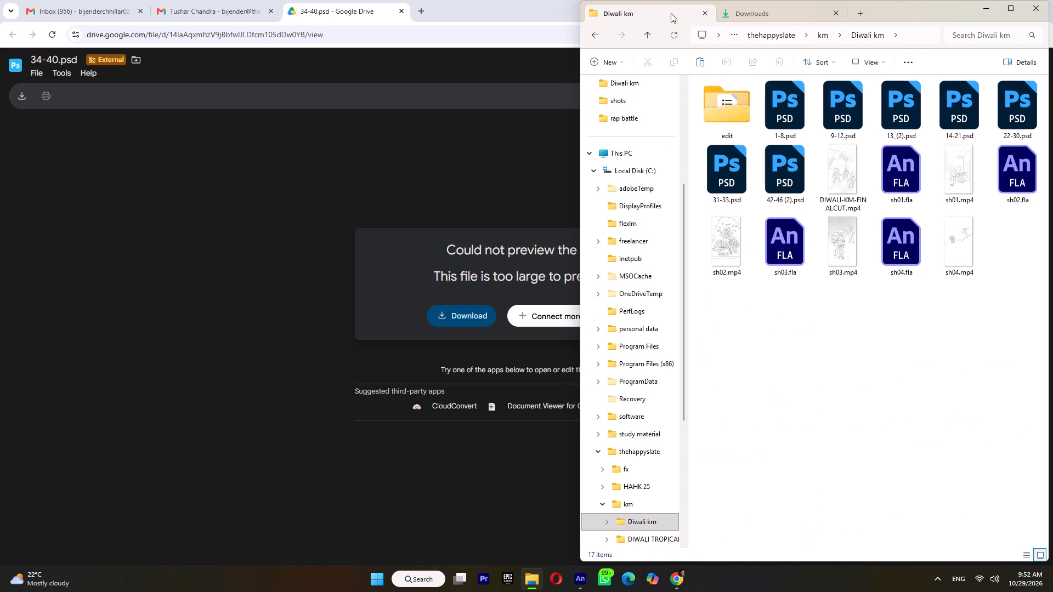
right_click(862, 359)
left_click(880, 374)
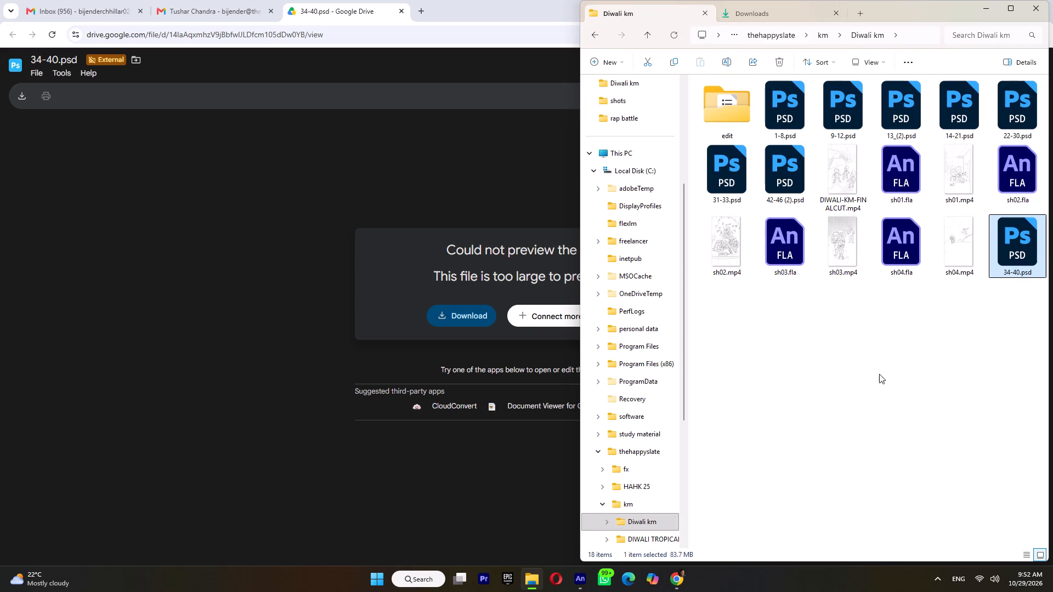
Open 31-33.psd from the Diwali km folder in Photoshop.
left_click(814, 363)
double_click(724, 162)
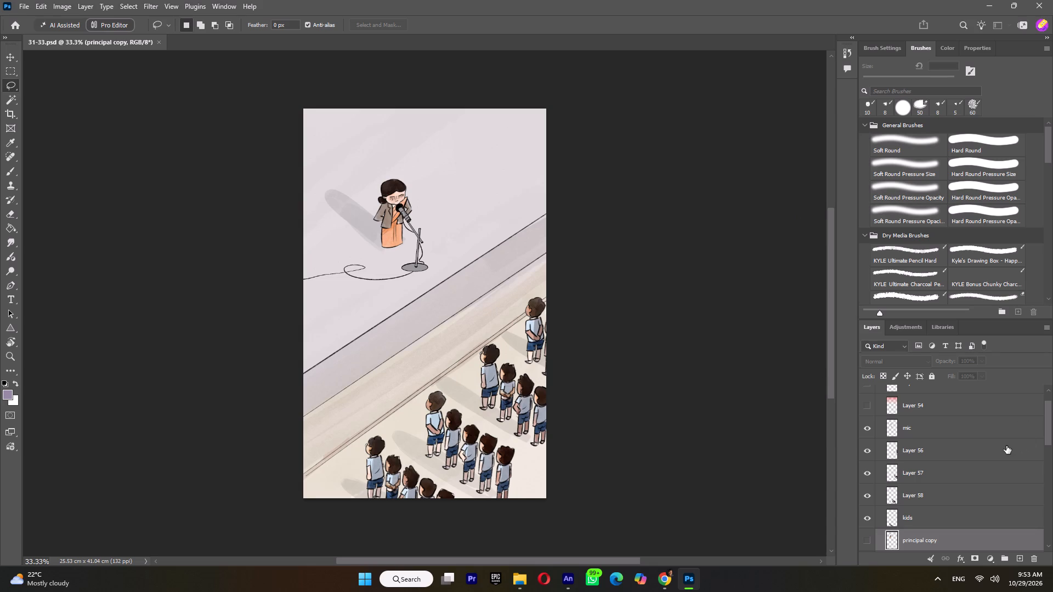
Collapse groups 33 and 31, hide group 33, and briefly show group 31 to check its artwork before hiding it again.
scroll(954, 454, "up", 9)
left_click(879, 392)
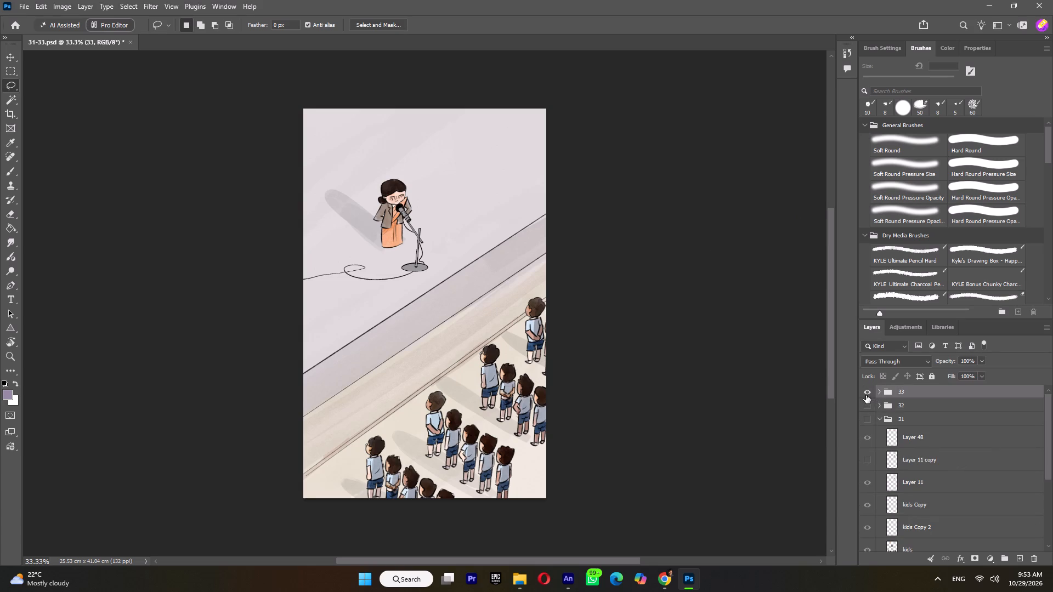
left_click(868, 391)
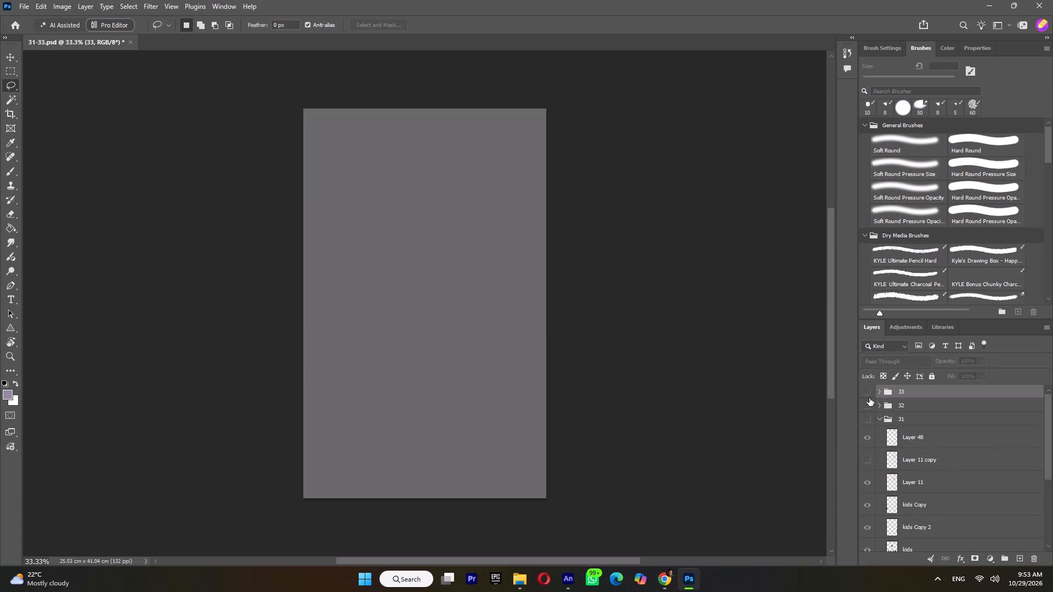
left_click(878, 419)
left_click(869, 420)
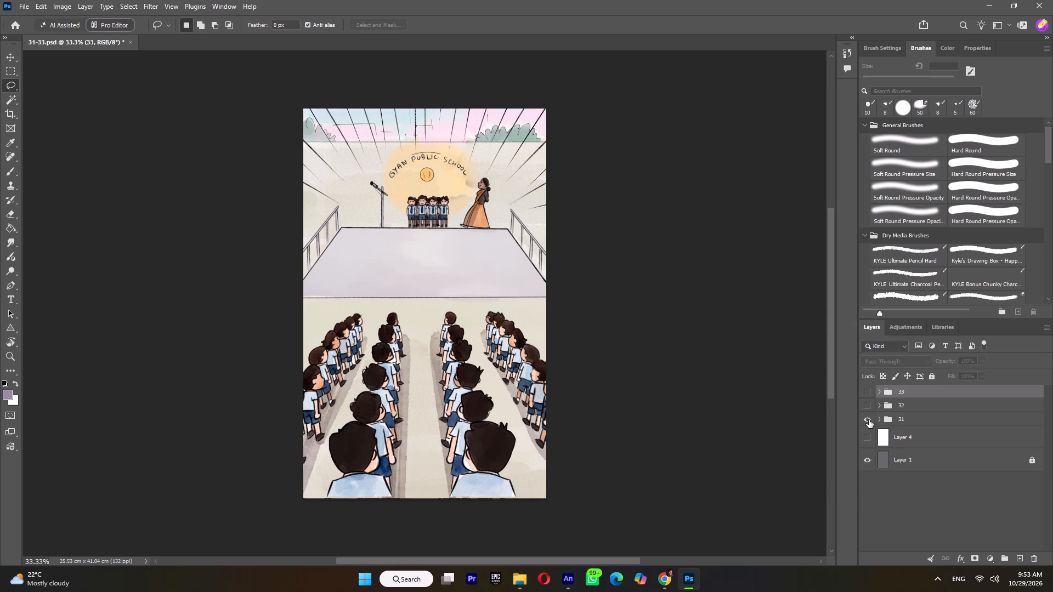
left_click(869, 420)
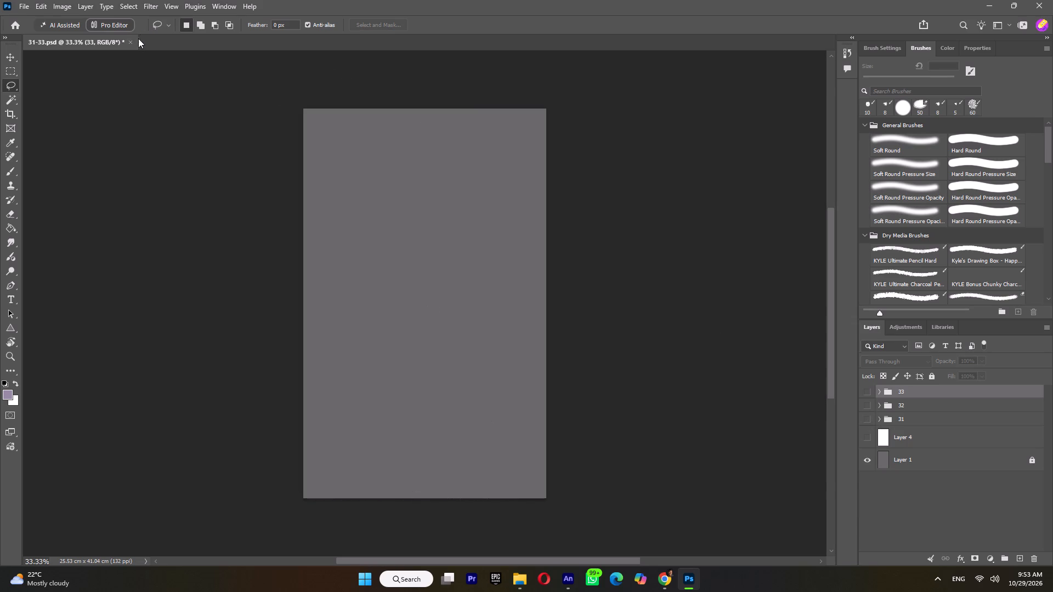
Close 31-33.psd and save its changes.
left_click(130, 44)
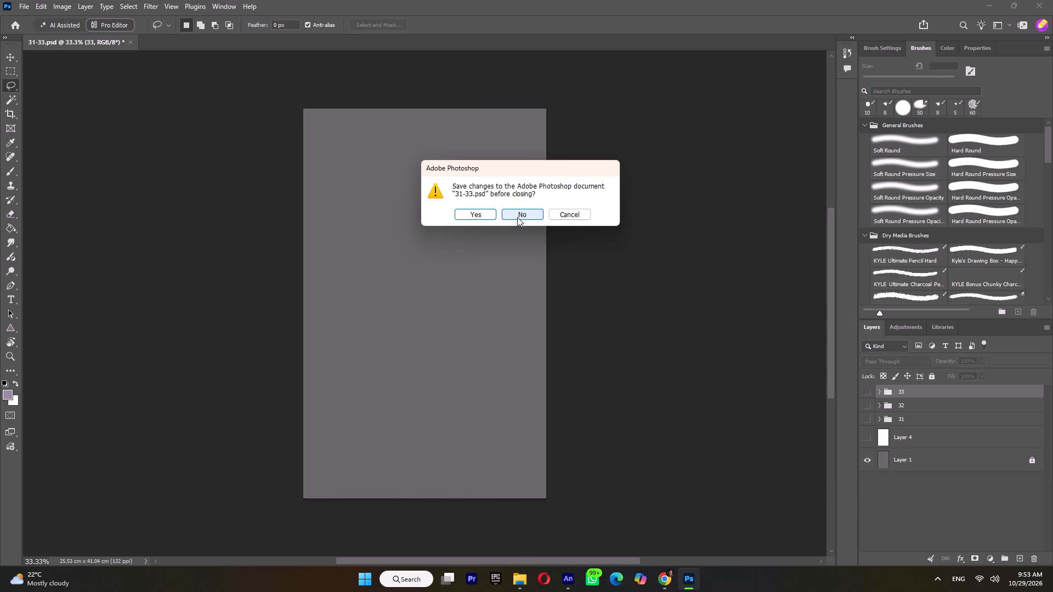
left_click(482, 214)
Switch to File Explorer and open 34-40.psd from the Diwali km folder in Photoshop.
left_click(515, 576)
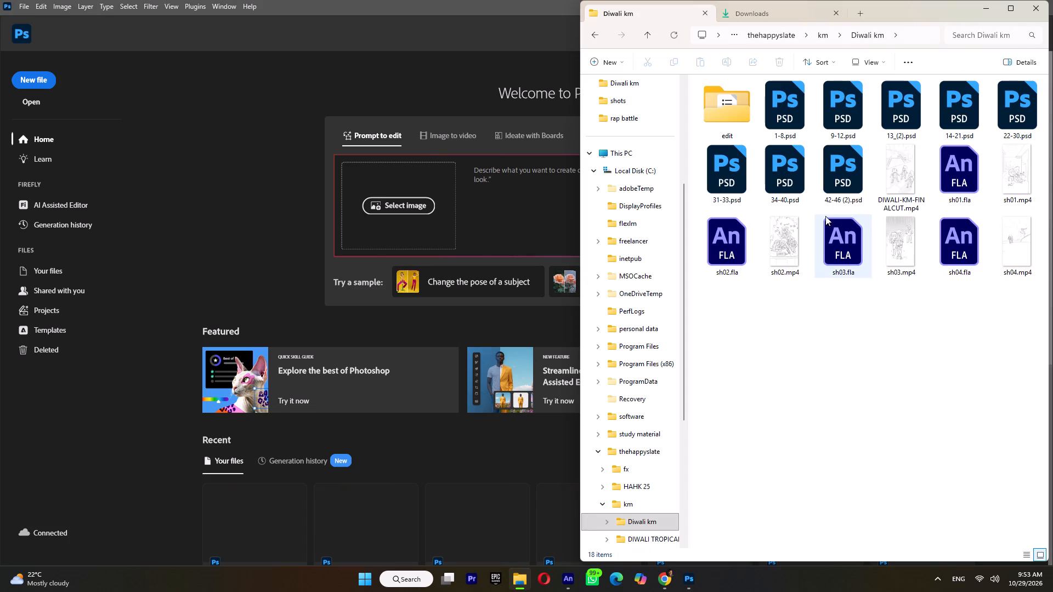
double_click(784, 189)
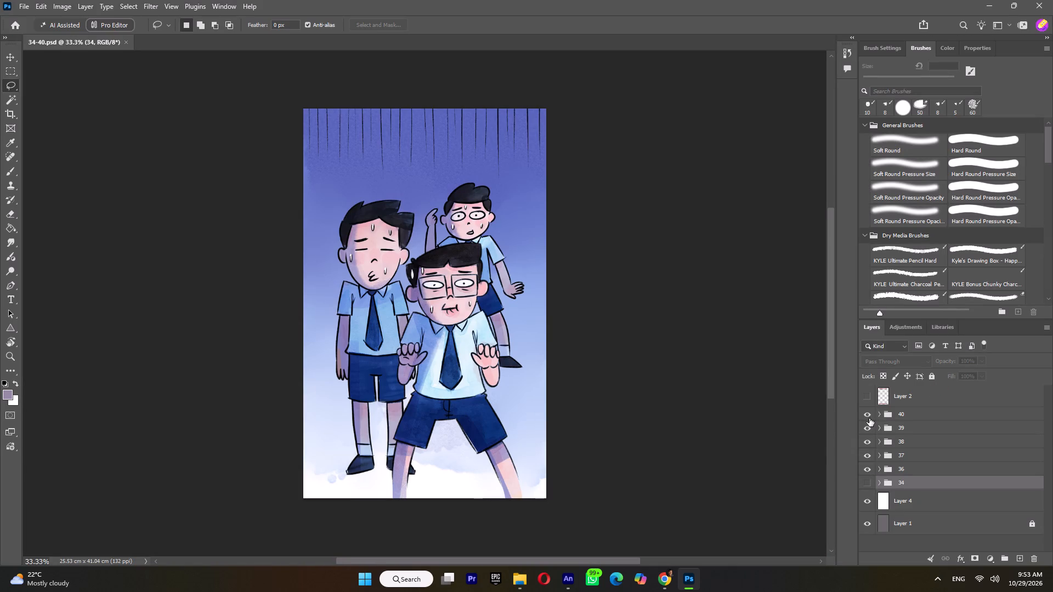
Hide groups 40, 39, 38, 37 and 36, show group 34 and expand it.
left_click_drag(868, 417, 867, 474)
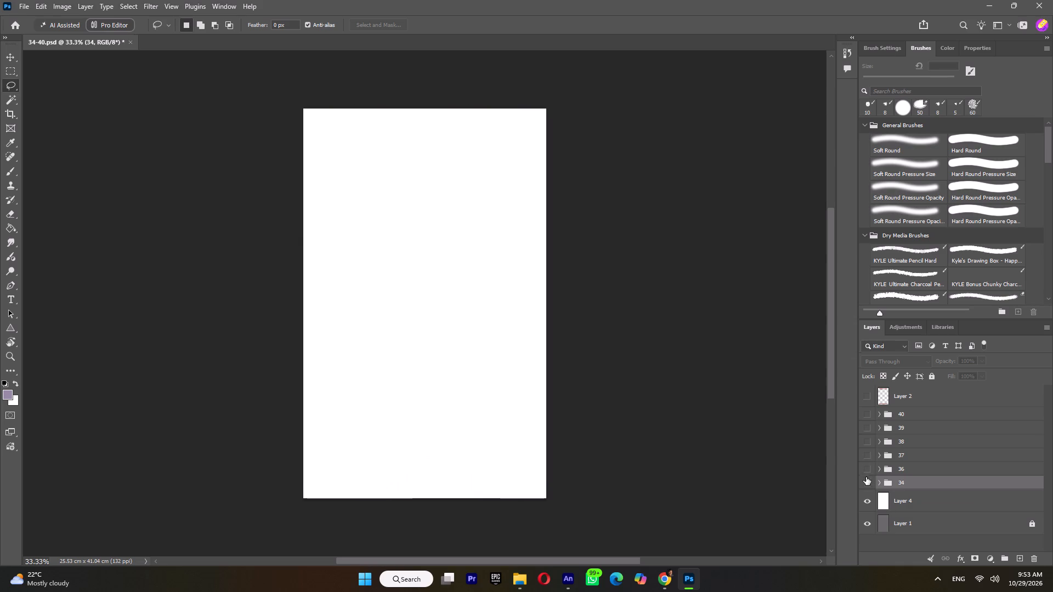
left_click(865, 483)
left_click(879, 482)
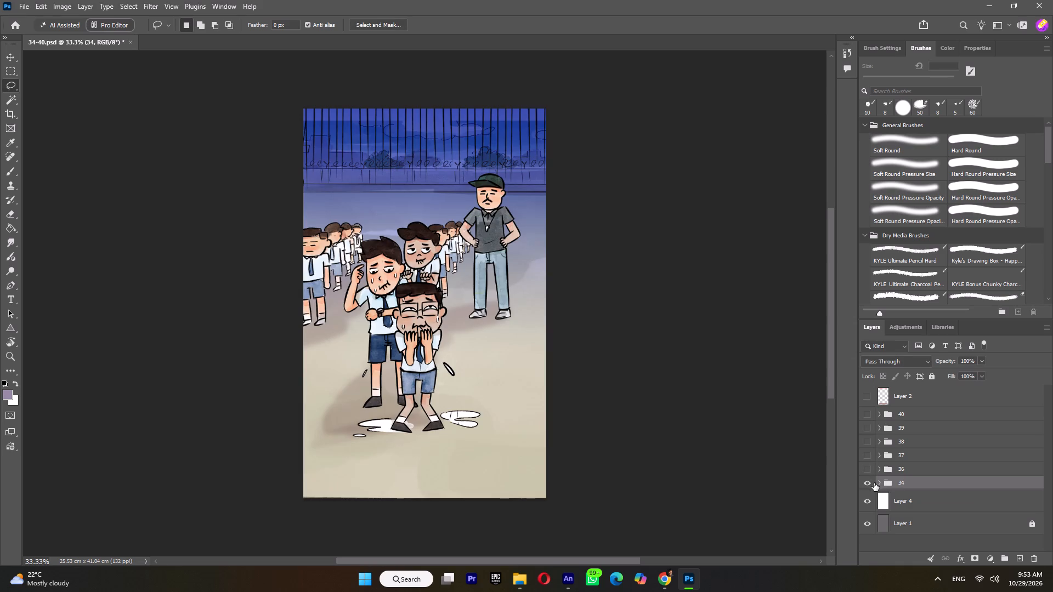
Switch the visibility of group 34 and its contents off and on to examine how the shot is layered.
left_click(869, 500)
left_click(870, 500)
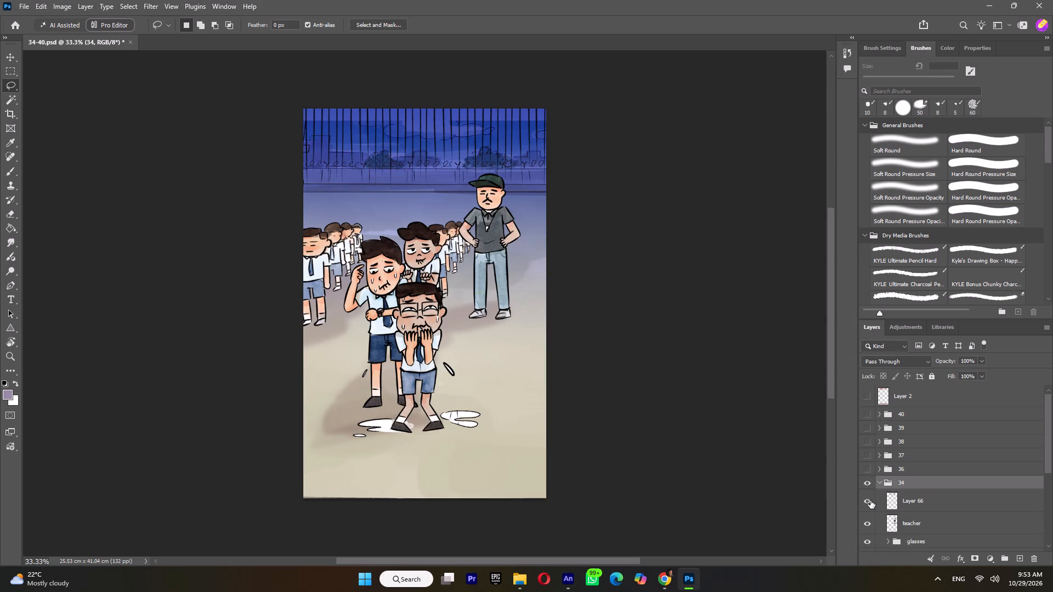
scroll(883, 504, "down", 3)
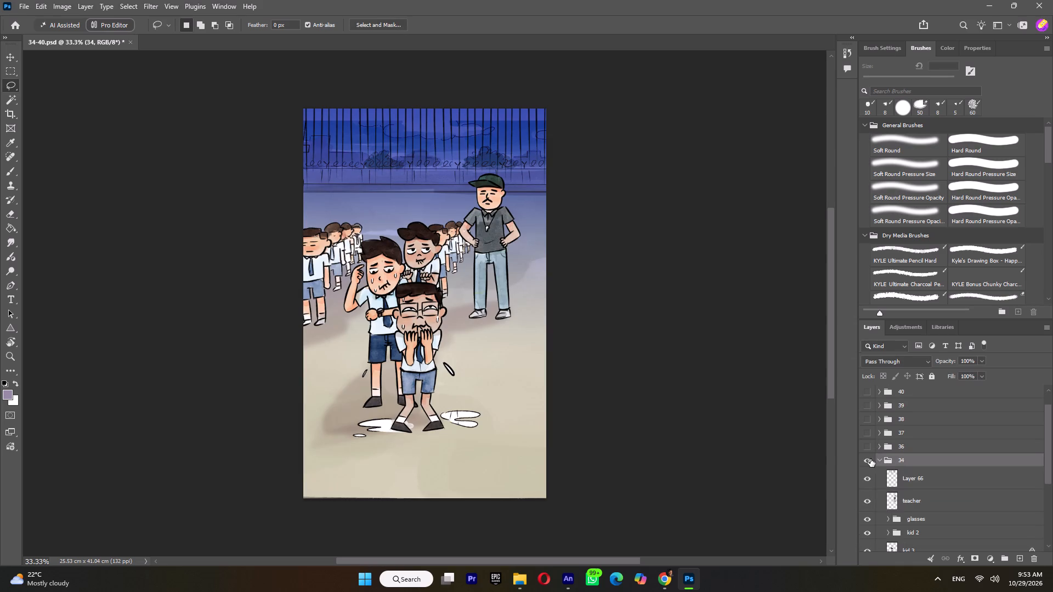
left_click(868, 459)
left_click(868, 459)
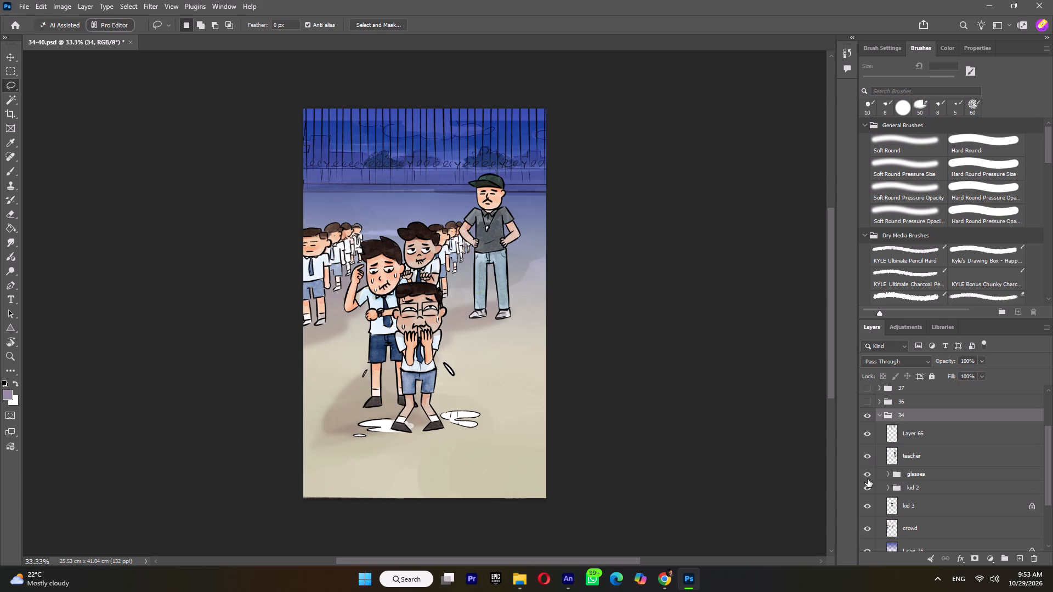
left_click(868, 479)
left_click(868, 475)
Expand the glasses group, enlarge the layer list, and switch each layer off and on to examine its artwork.
left_click(889, 475)
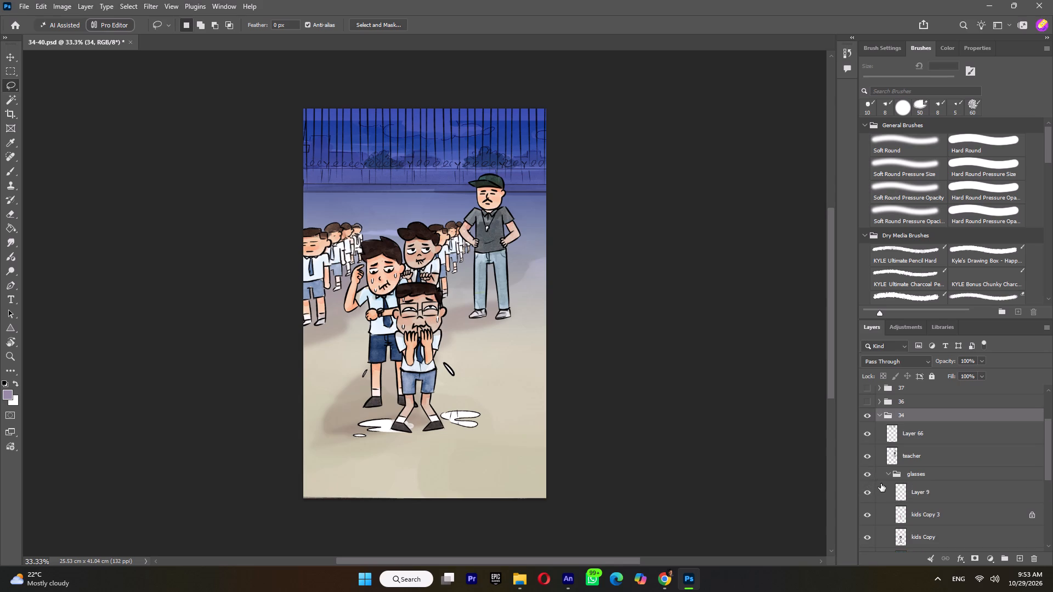
scroll(880, 487, "down", 4)
left_click_drag(936, 318, 936, 202)
left_click(871, 327)
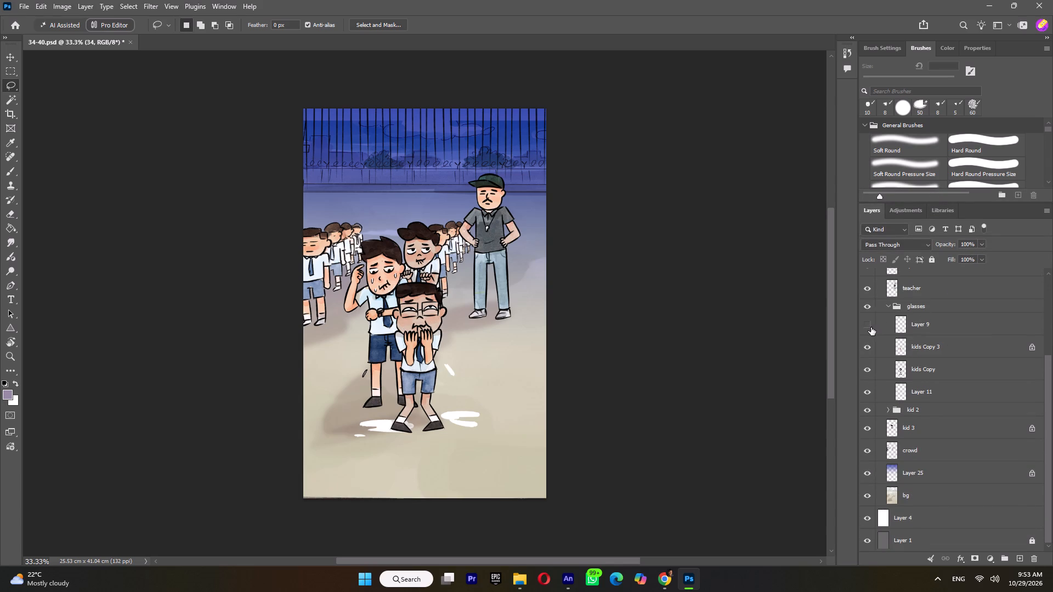
left_click(871, 327)
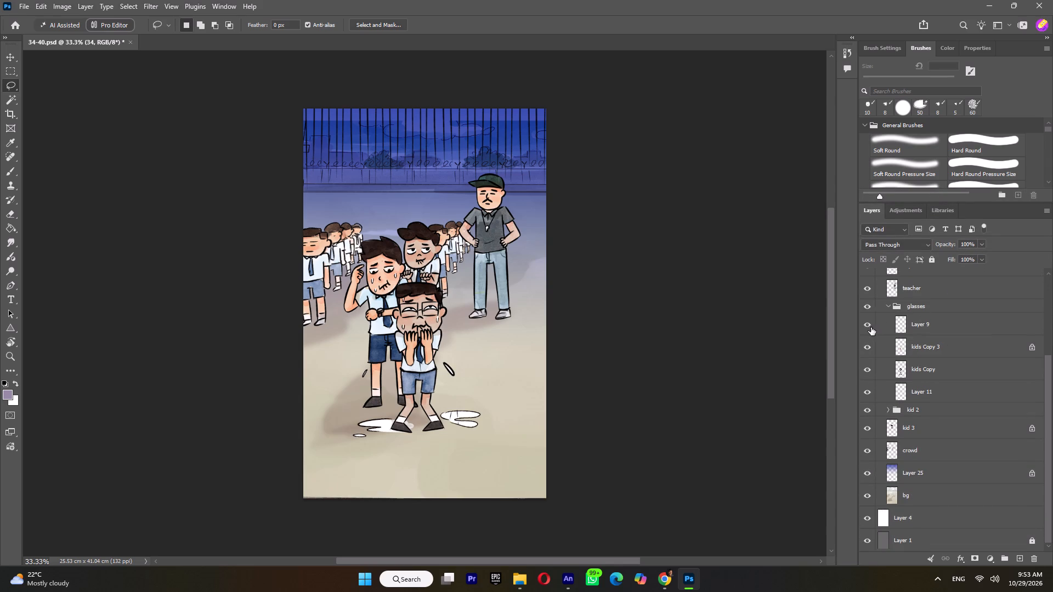
left_click(869, 344)
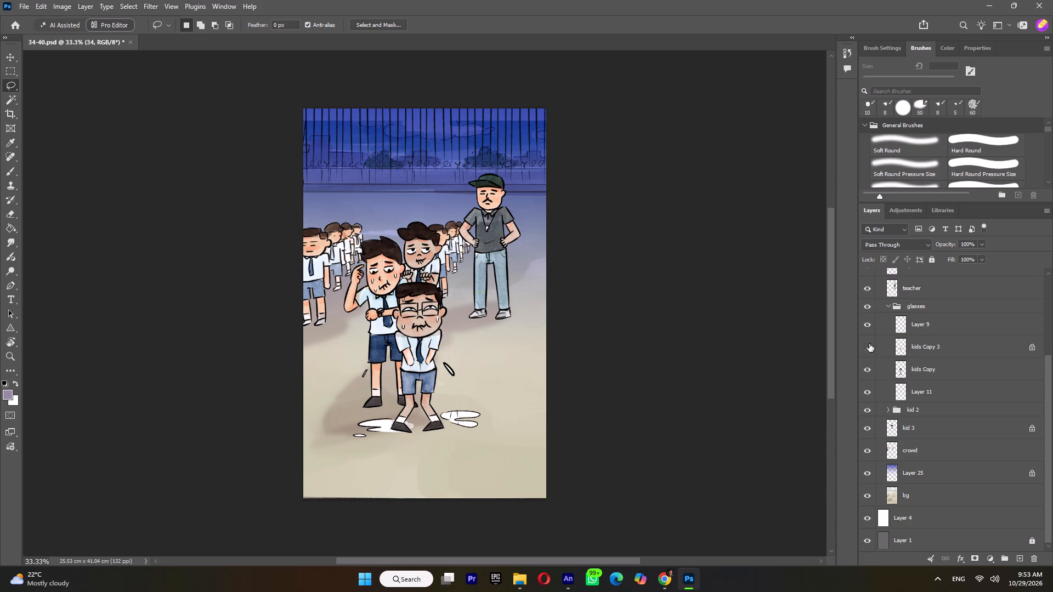
left_click(869, 344)
left_click(869, 366)
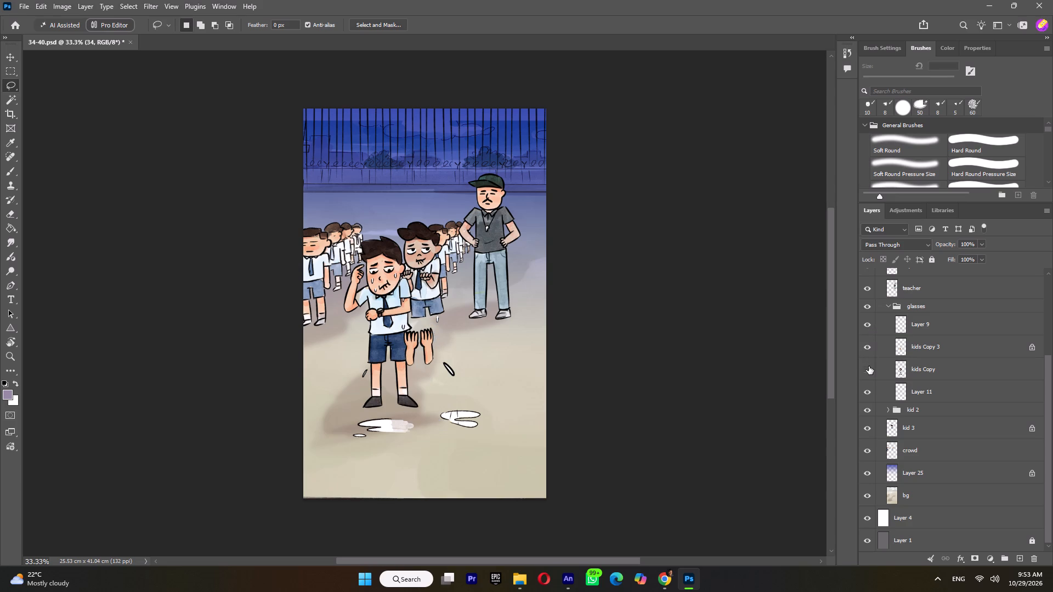
left_click(869, 366)
left_click(869, 389)
left_click(869, 389)
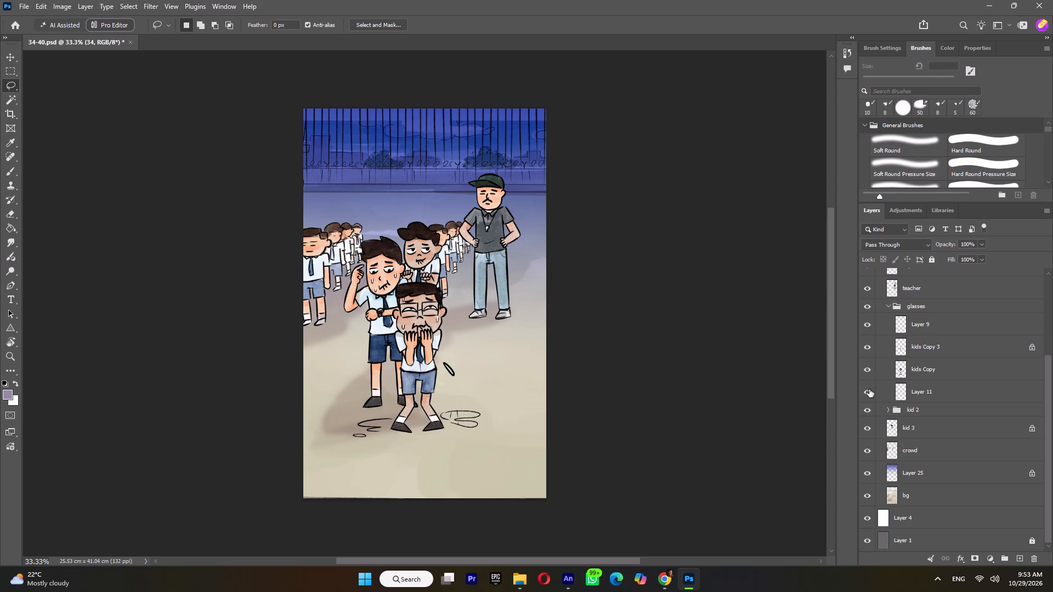
left_click(867, 329)
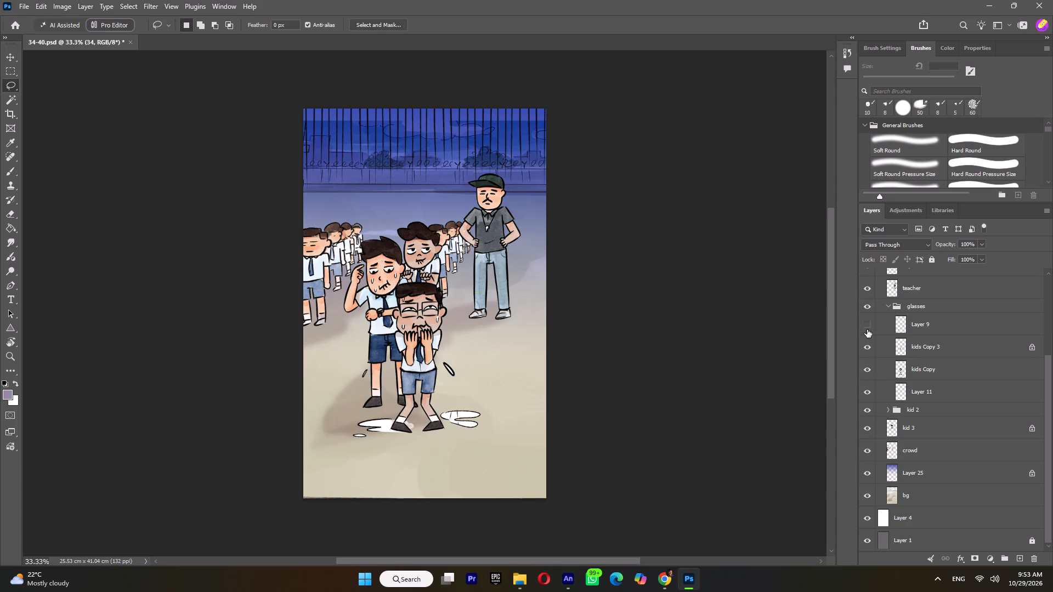
left_click(867, 329)
Move Layer 9 directly above Layer 11 in the glasses group, merge the two layers, and check the merged artwork.
left_click(910, 327)
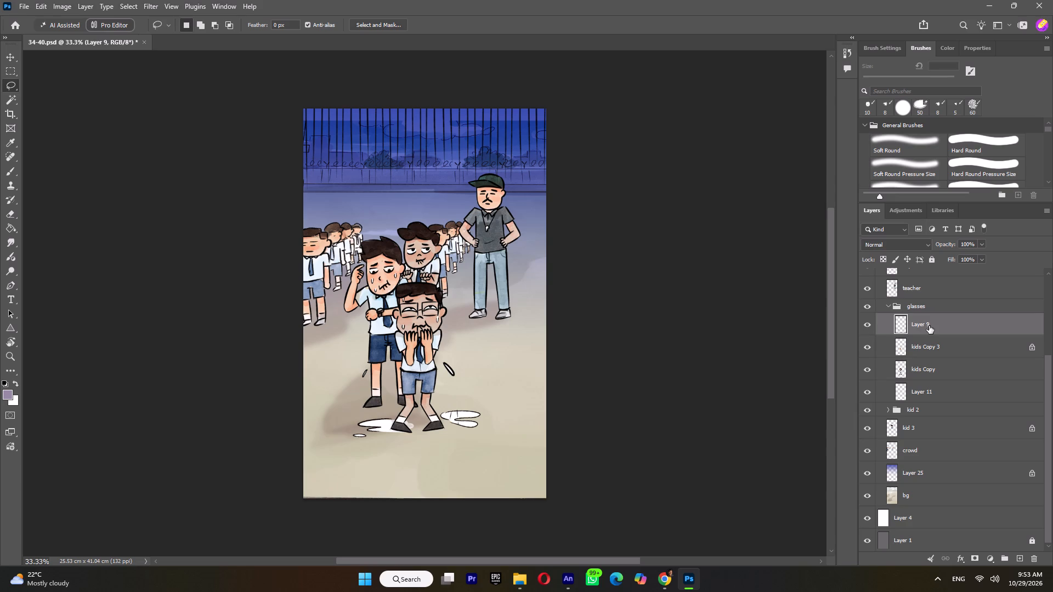
left_click_drag(923, 326, 922, 374)
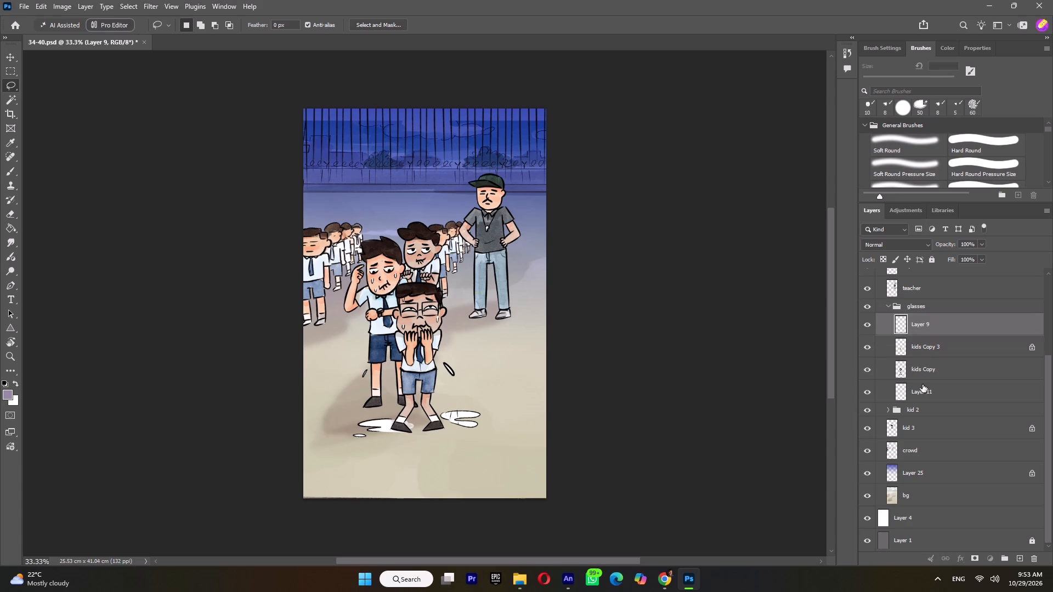
left_click(922, 392, "shift")
right_click(922, 392)
left_click(958, 219)
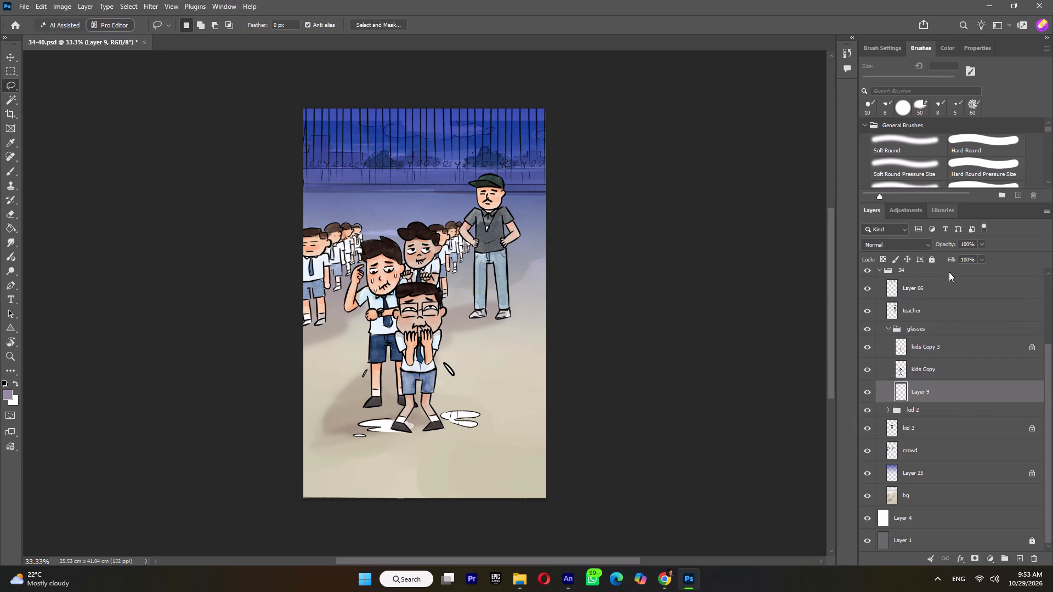
left_click(864, 392)
left_click(865, 392)
Move the merged Layer 9 to the top of the glasses group, above kids Copy 3, and check its contents.
left_click(912, 393)
left_click_drag(937, 391, 937, 345)
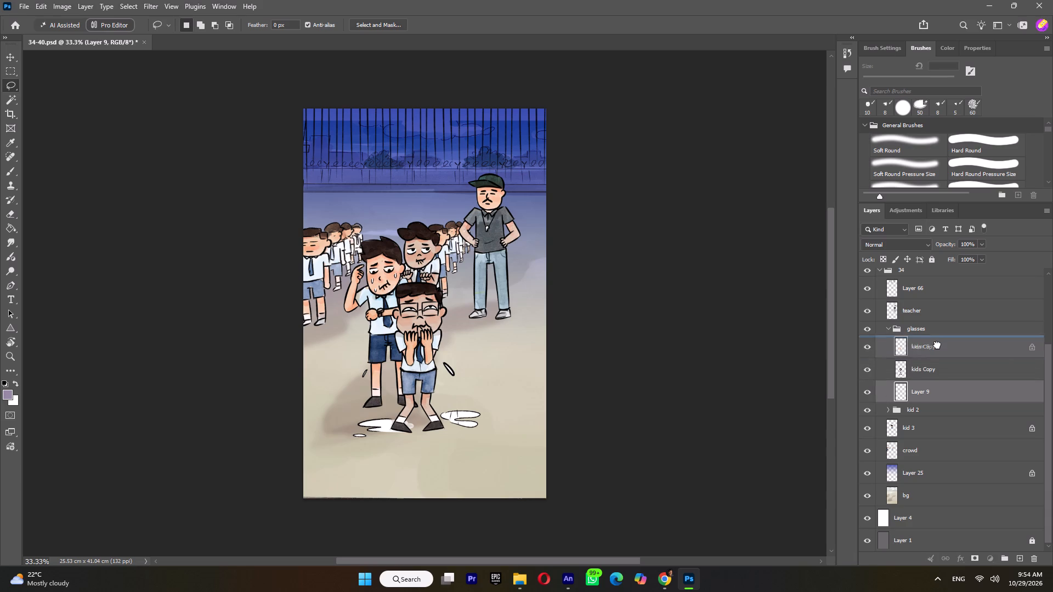
left_click_drag(937, 345, 938, 343)
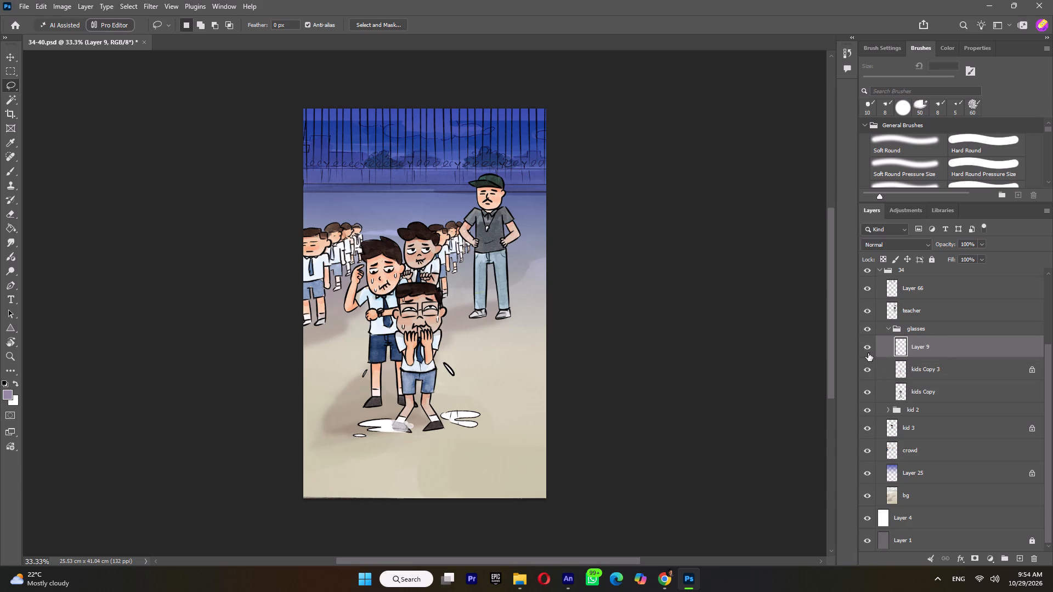
left_click(867, 351)
left_click(867, 351)
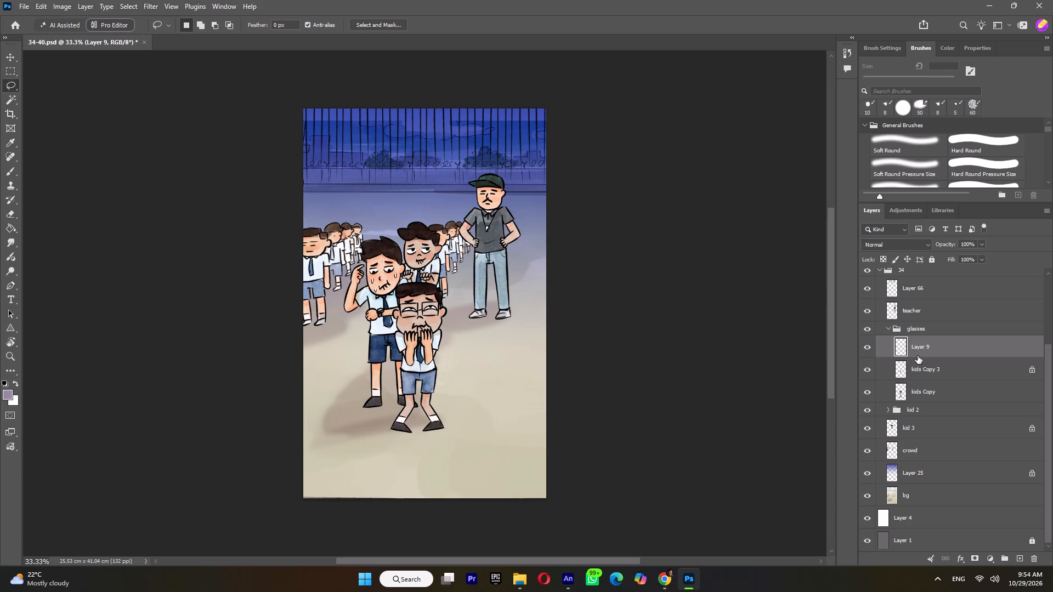
Cut the white puddle shapes around the boy's feet from Layer 9 onto a new layer in place and move it below kids Copy.
left_click(938, 351)
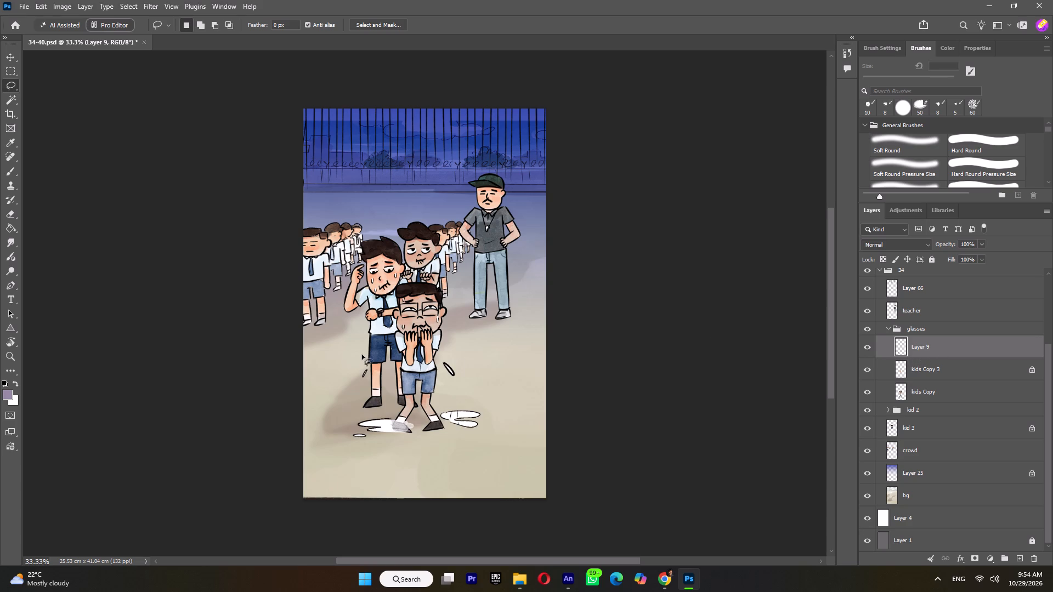
left_click_drag(483, 398, 501, 458)
left_click_drag(501, 458, 473, 394)
key("ctrl+x")
key("ctrl+shift+v")
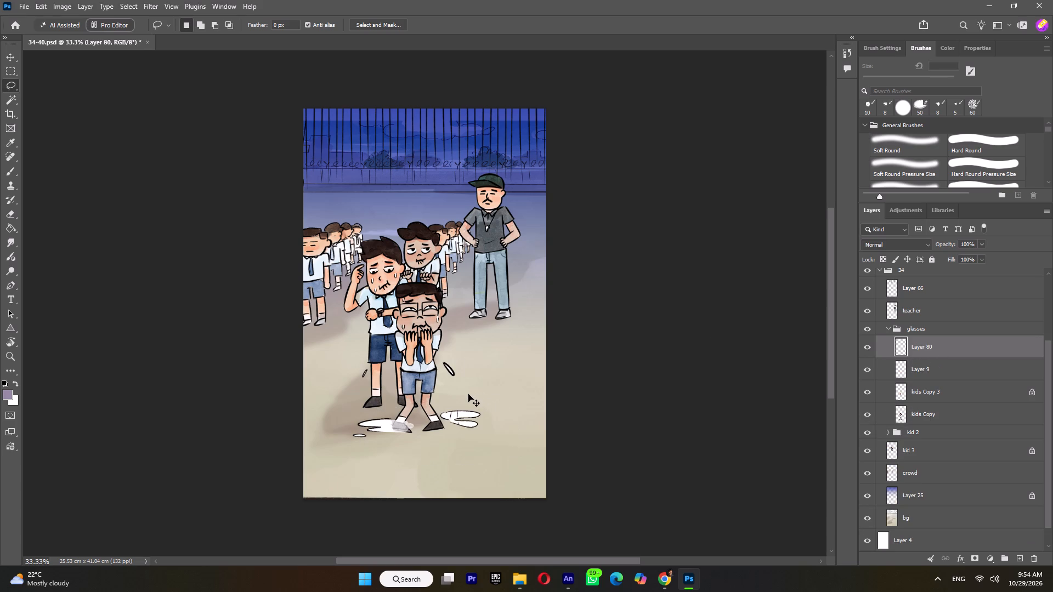
left_click_drag(941, 348, 936, 418)
Check Layer 9's artwork, and cut the two drop marks beside the boy's legs from it onto a new layer in place.
left_click(925, 350)
left_click(870, 346)
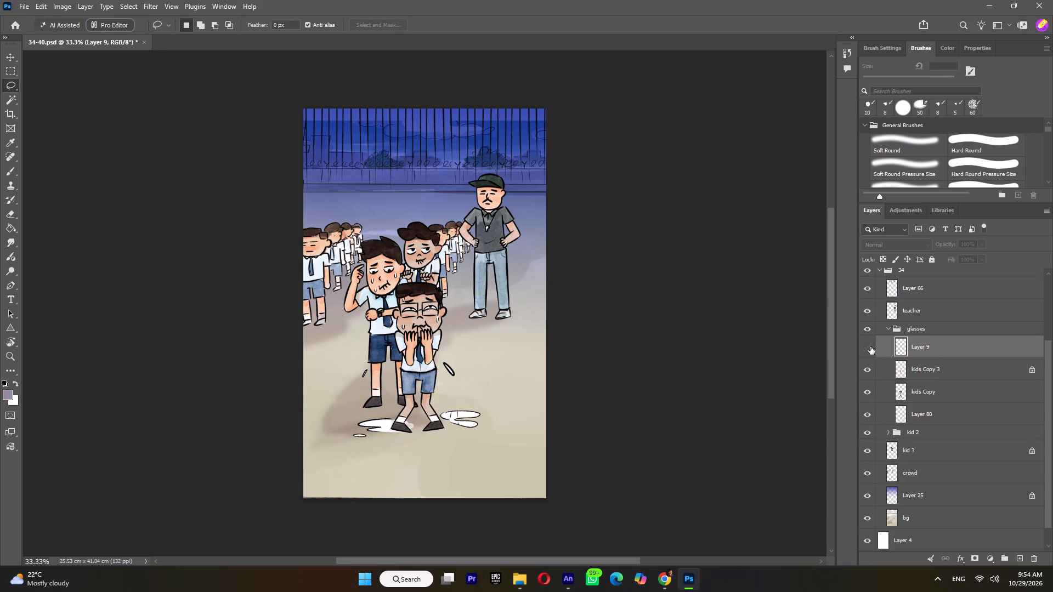
left_click(870, 346)
left_click(933, 354)
left_click_drag(377, 352, 441, 352)
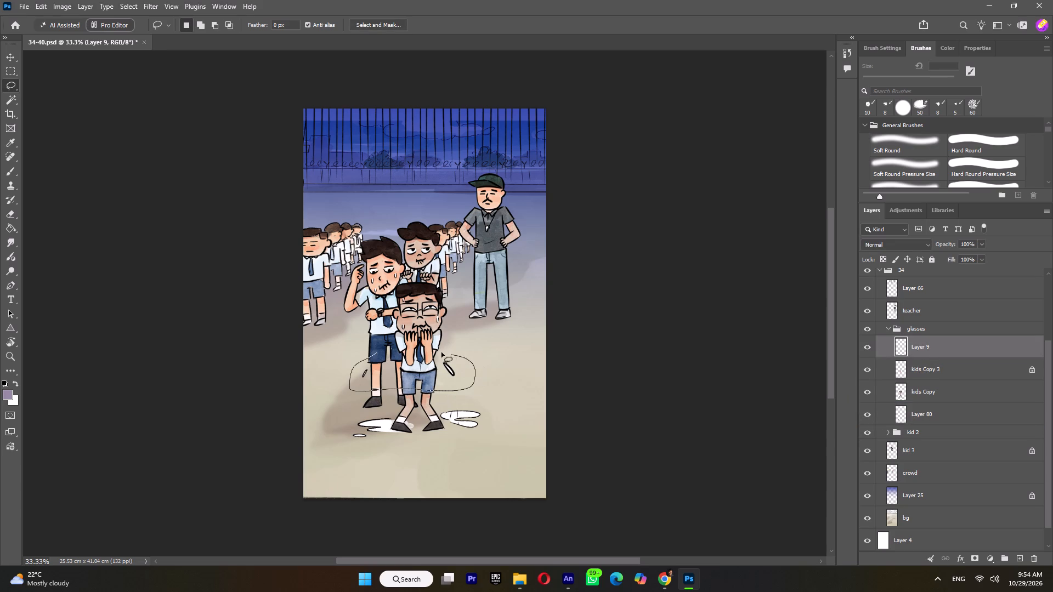
left_click_drag(441, 352, 361, 357)
key("ctrl+x")
key("ctrl+shift+v")
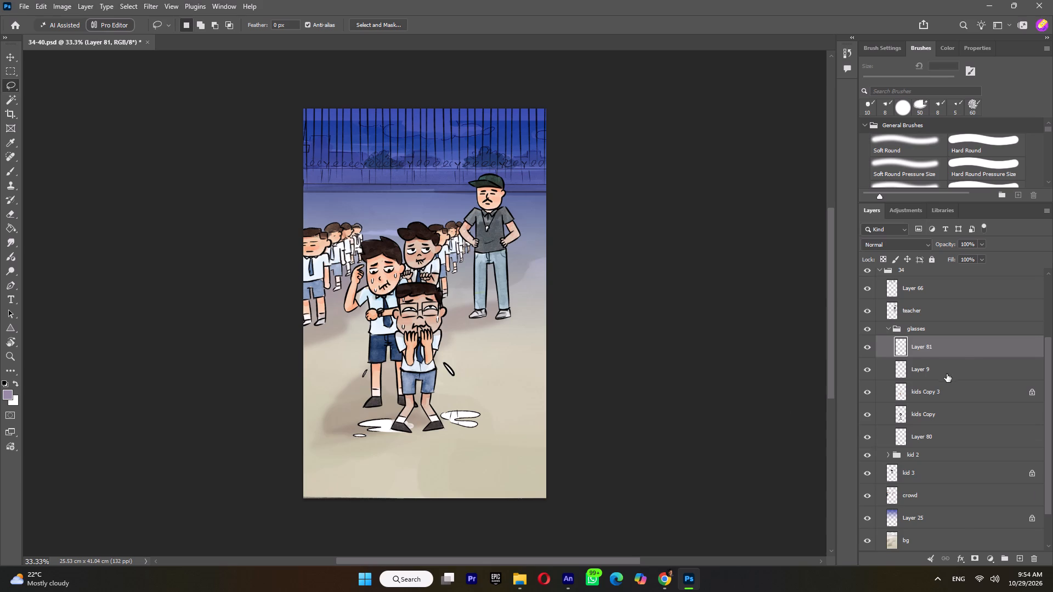
Switch Layer 9, kids Copy and kids Copy 3 off and on to check what artwork each one holds.
left_click(869, 369)
left_click(869, 369)
left_click(868, 414)
left_click(866, 417)
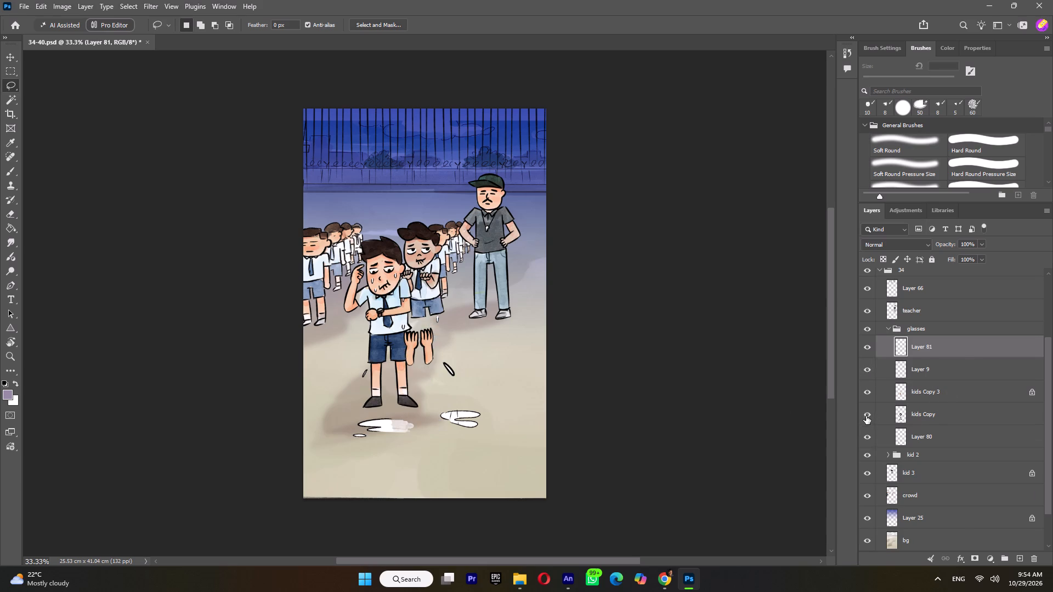
left_click(867, 395)
left_click(867, 395)
left_click(920, 412)
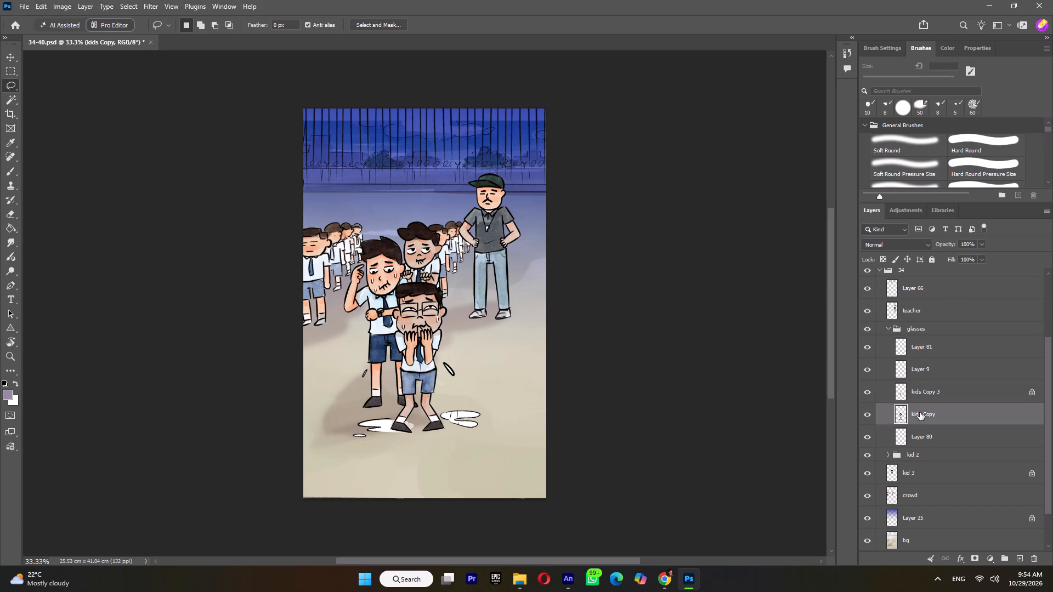
left_click(926, 413)
left_click(875, 413)
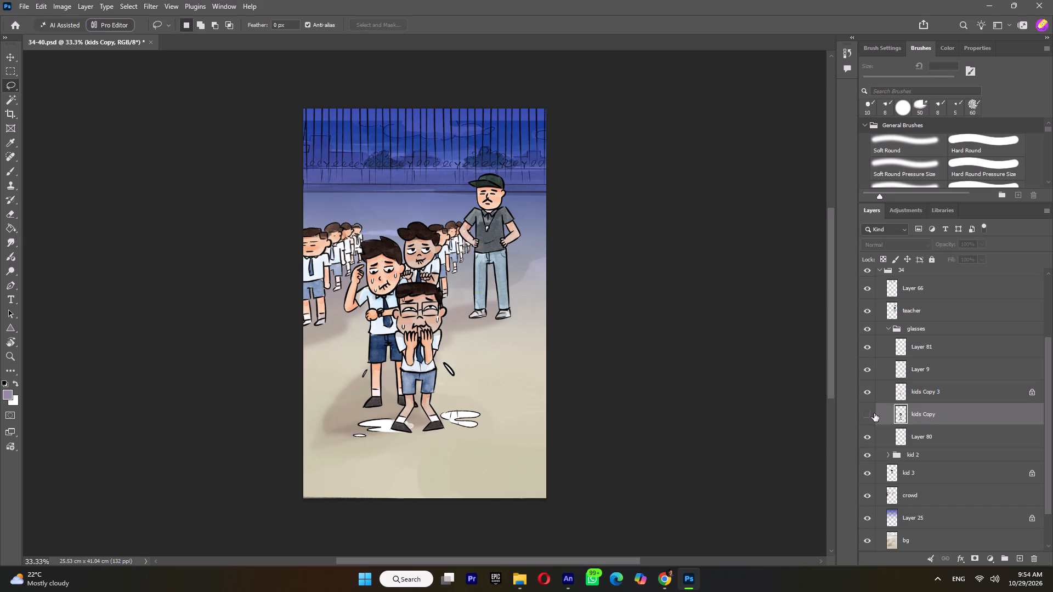
left_click(870, 414)
Duplicate the kids Copy layer under the name kids Copy copy.
right_click(933, 414)
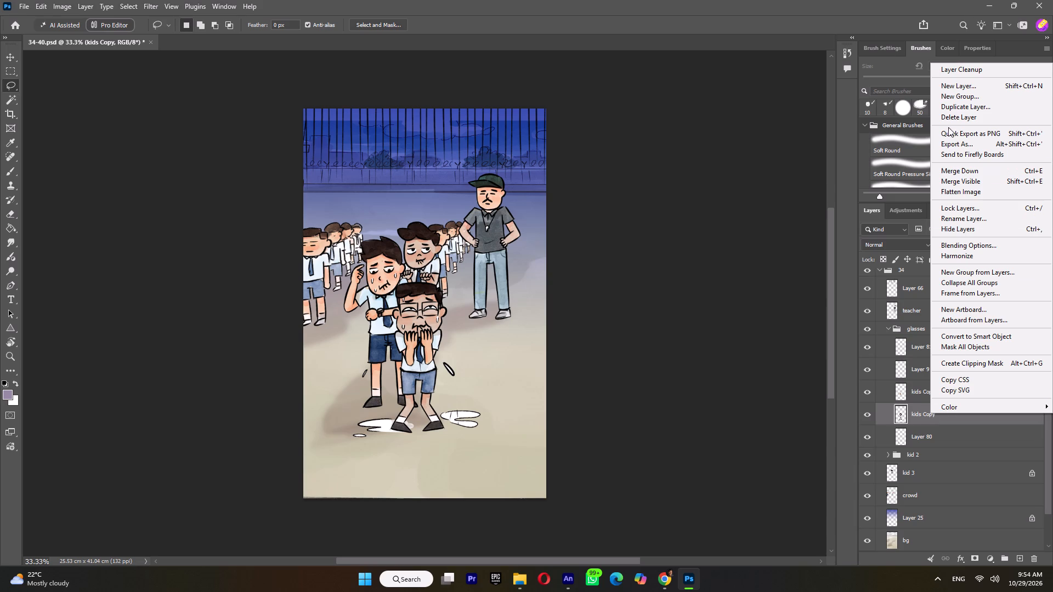
left_click(963, 107)
left_click(613, 164)
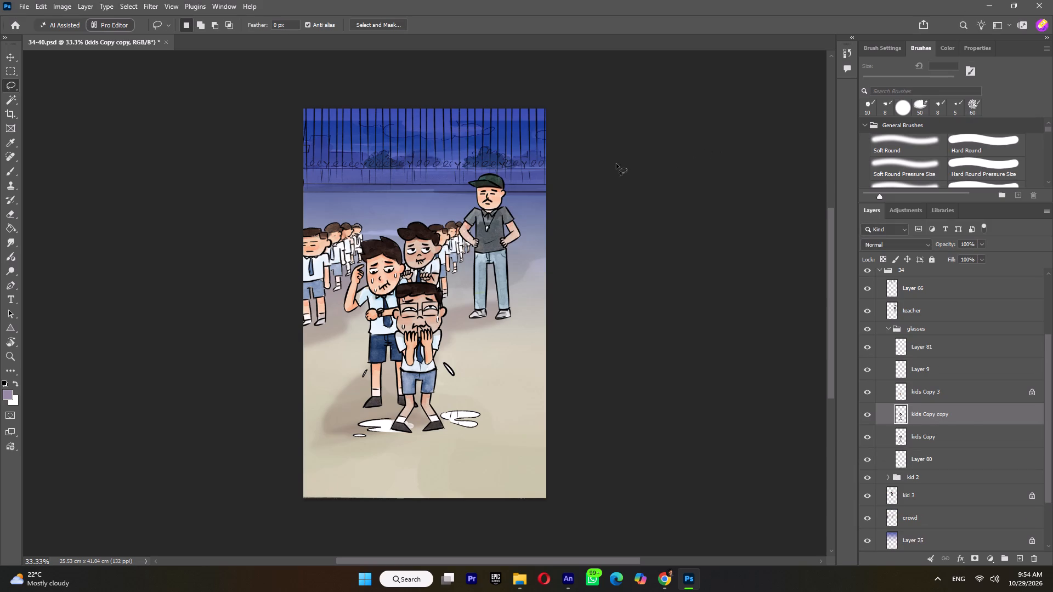
Start Puppet Warp on kids Copy copy and pin the heel and toe of both shoes and both knees.
left_click(42, 8)
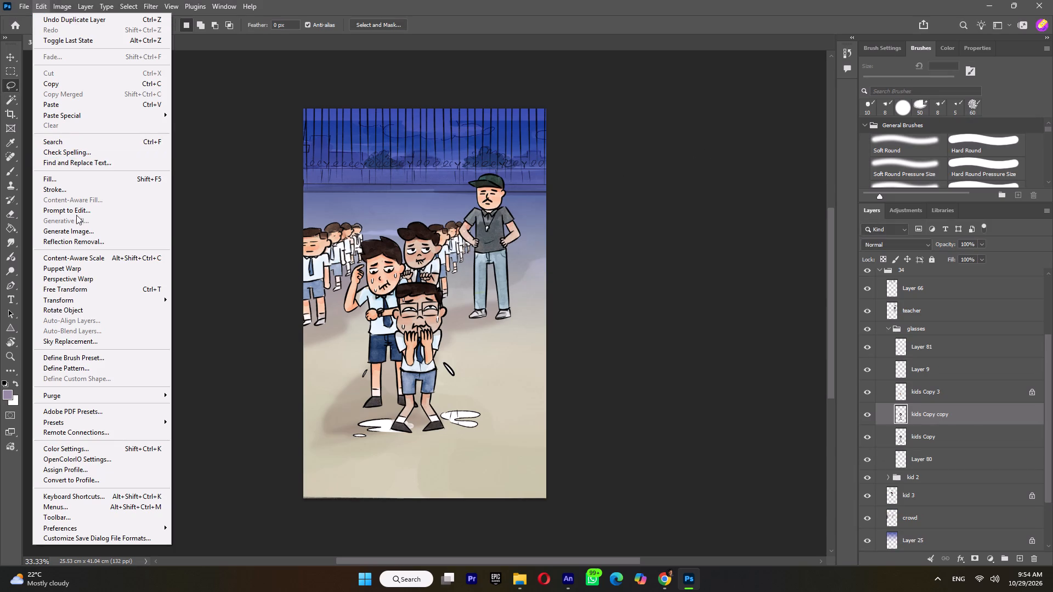
left_click(76, 271)
scroll(409, 436, "up", 4, "ctrl")
scroll(461, 443, "up", 7, "alt")
scroll(415, 424, "up", 3, "alt")
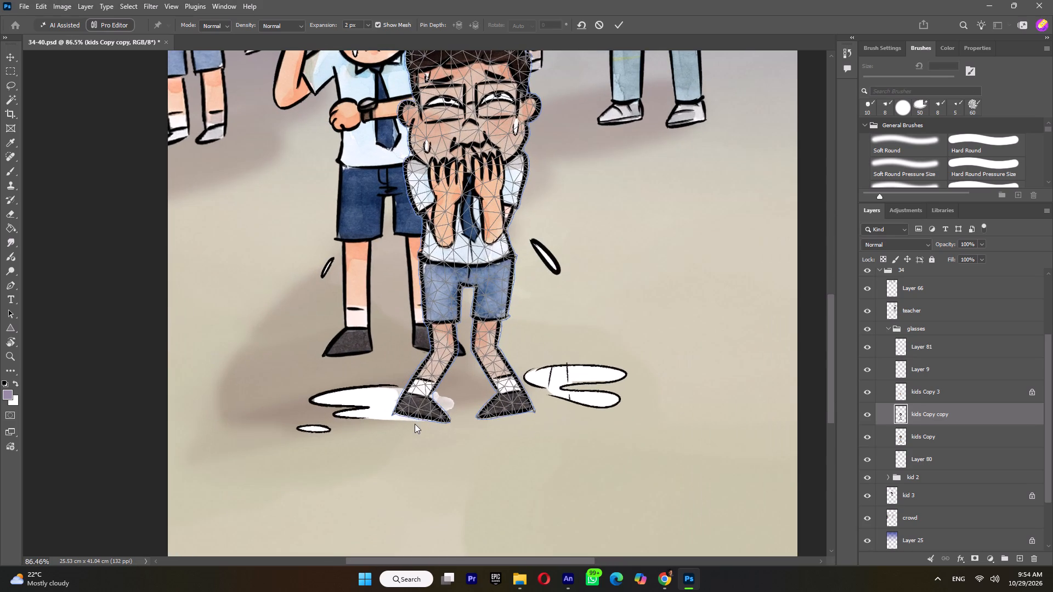
left_click(401, 412)
left_click(442, 420)
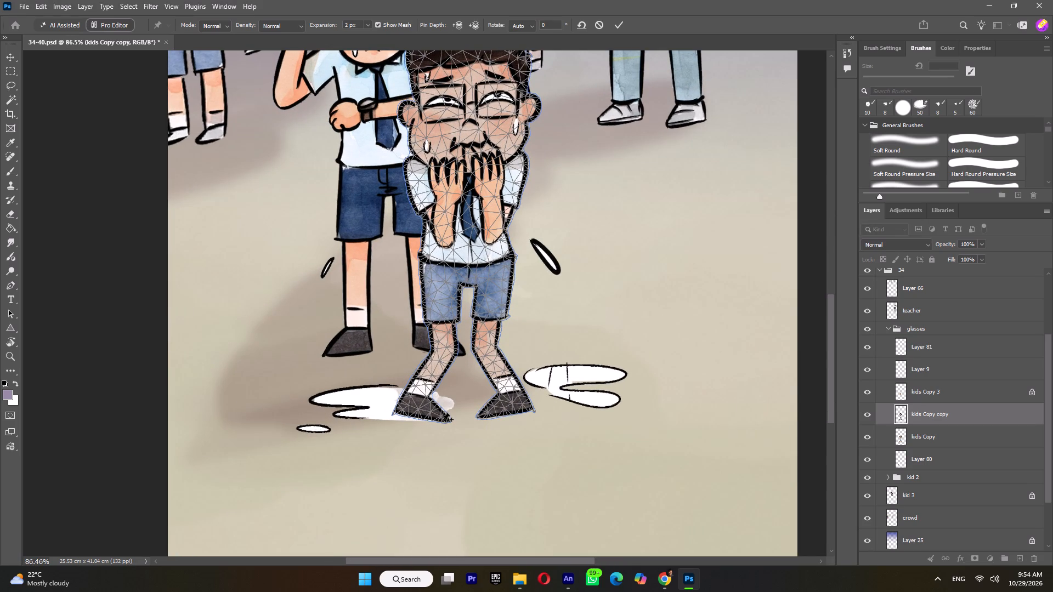
left_click(485, 417)
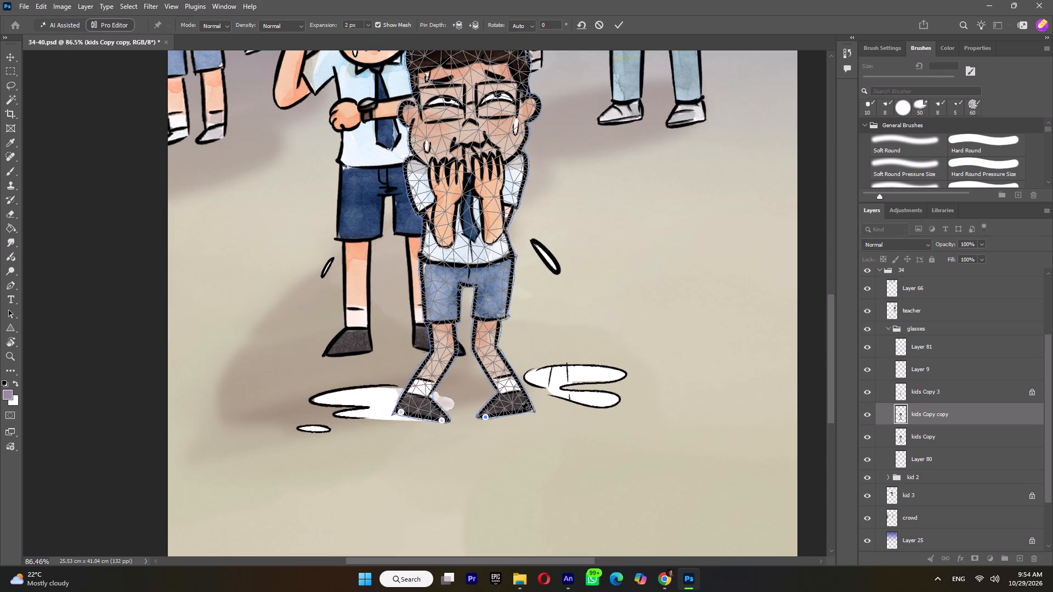
left_click(526, 410)
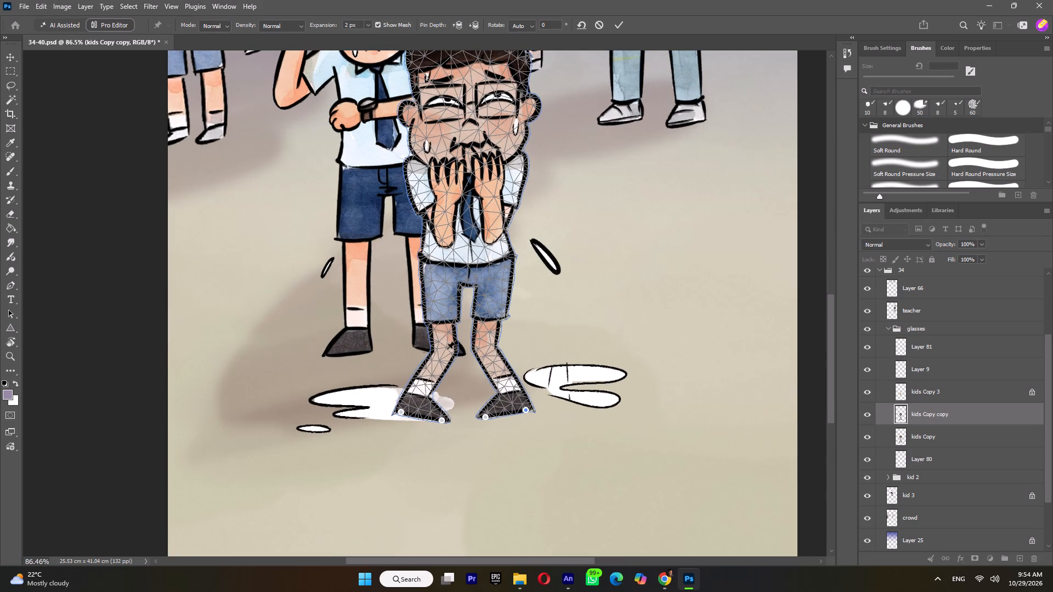
left_click(441, 349)
left_click(484, 349)
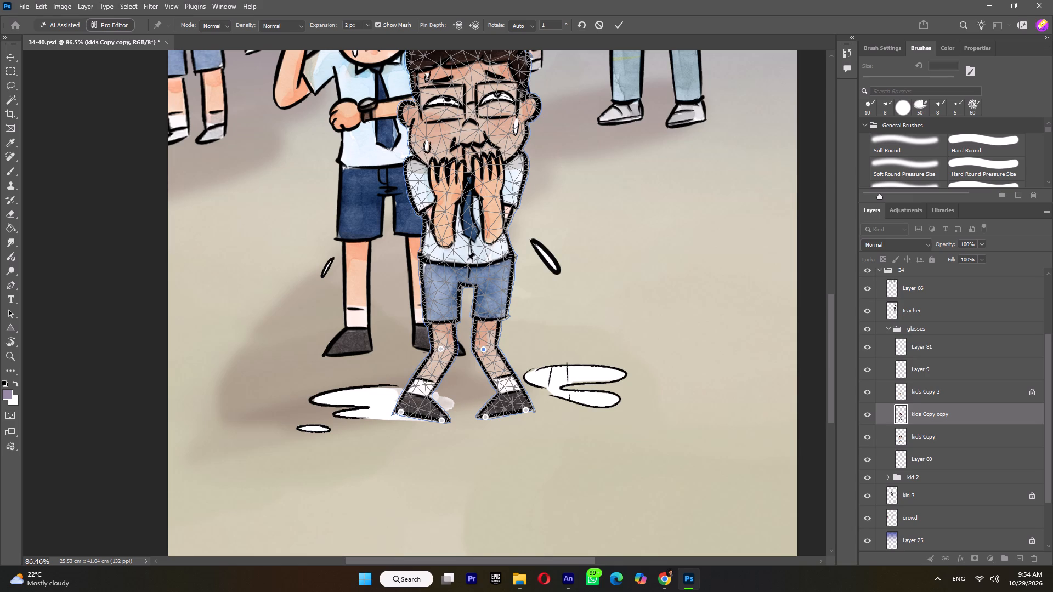
Add a warp pin at the boy's waist and nudge both knees slightly inward.
left_click(464, 260)
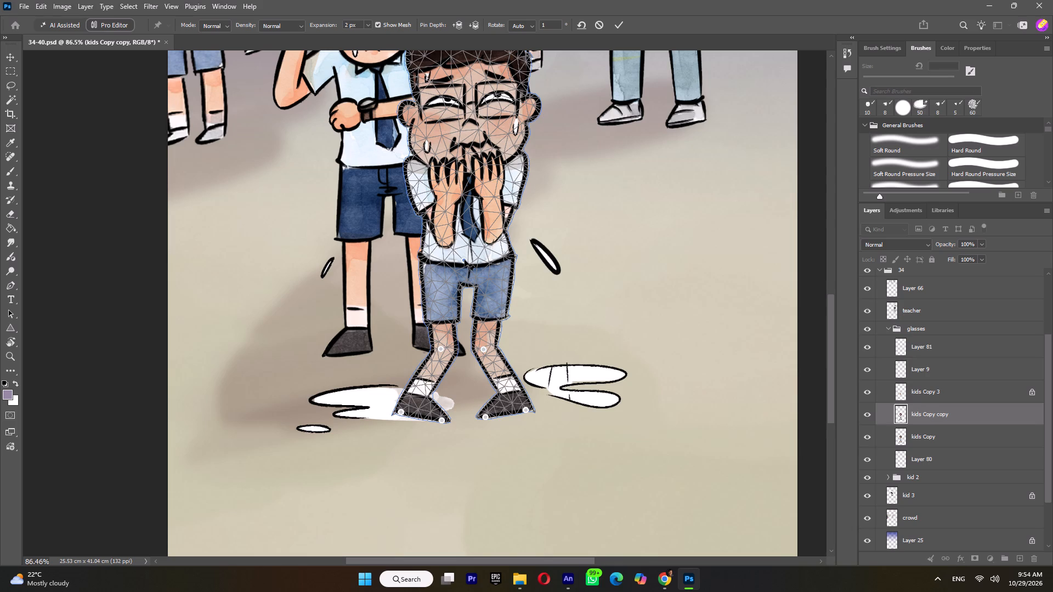
scroll(465, 260, "up", 12, "alt")
left_click(465, 260)
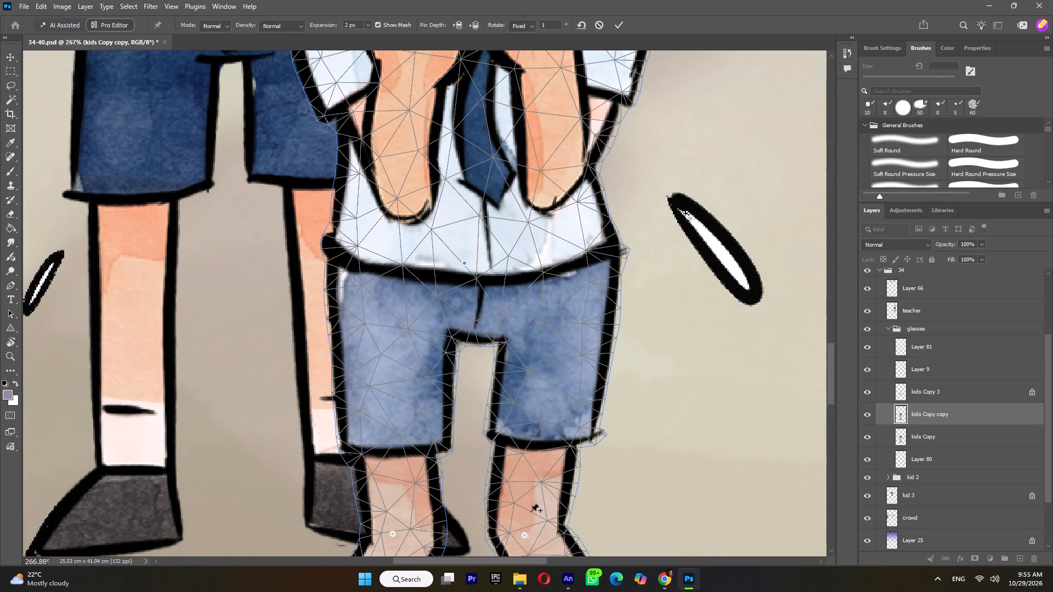
left_click(525, 536)
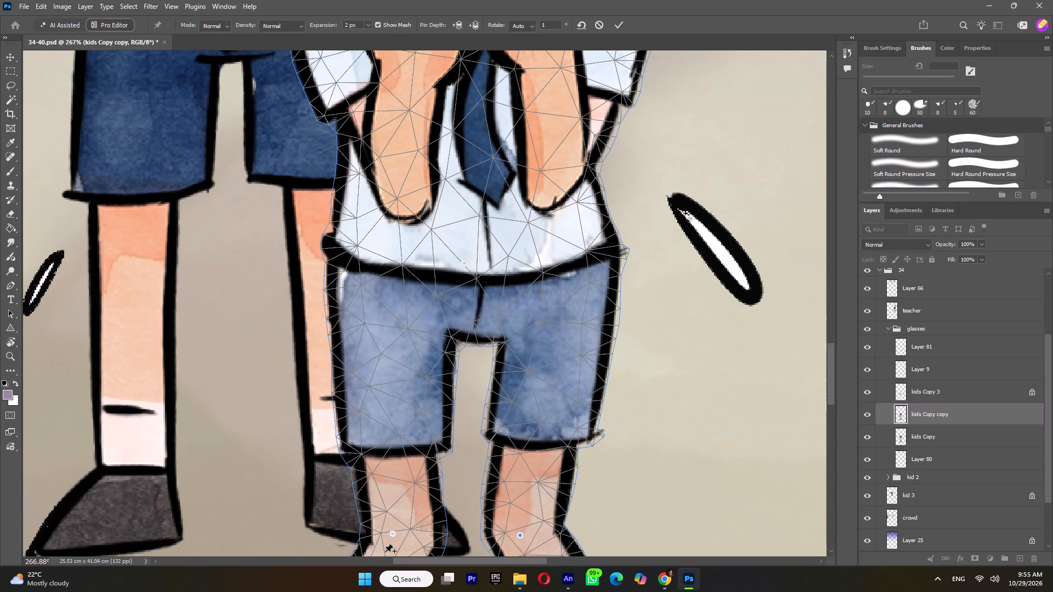
left_click(393, 533)
Pin the boy's chin, both shoulders and forehead, and raise both shoulders slightly.
scroll(480, 469, "up", 15)
scroll(472, 400, "down", 8, "alt")
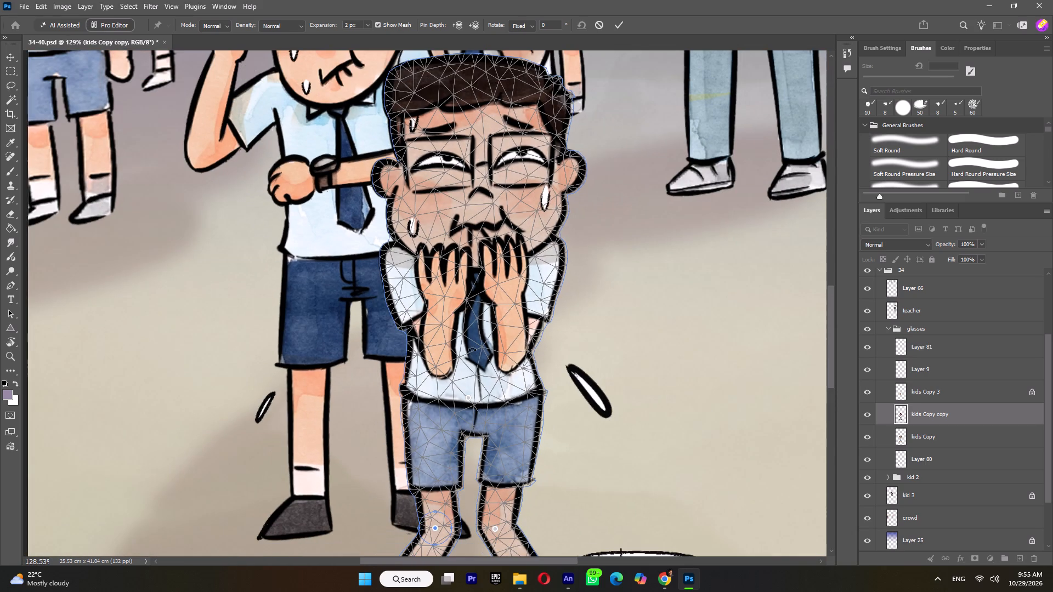
left_click(466, 247)
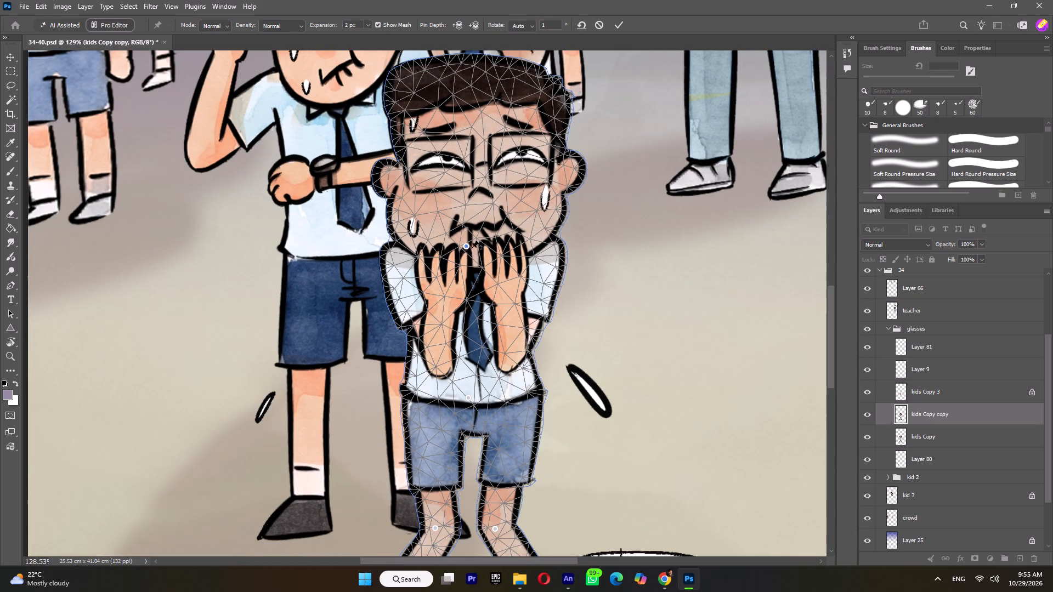
left_click(393, 261)
left_click(547, 259)
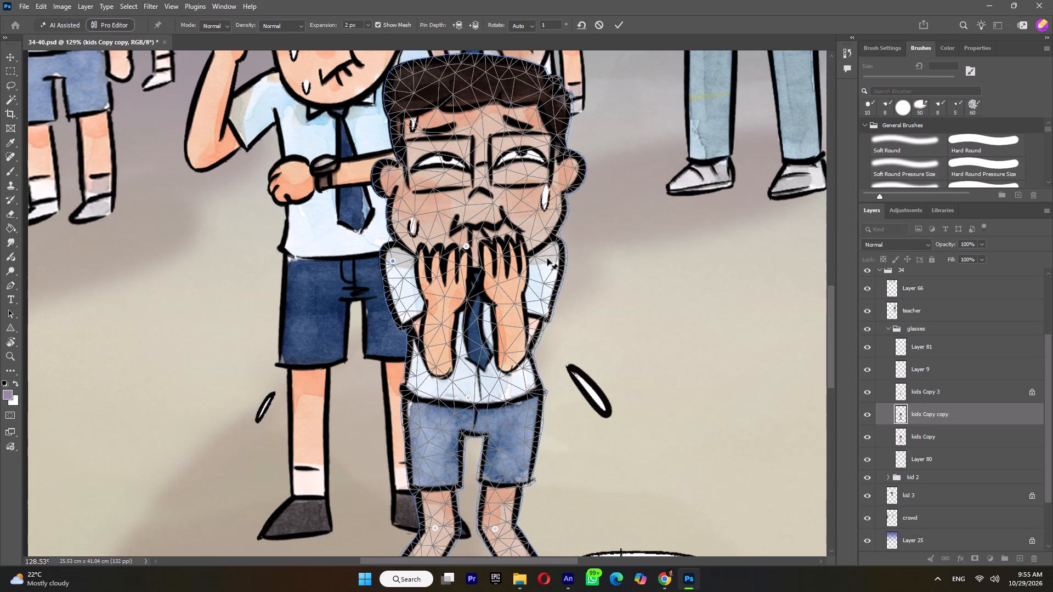
left_click(547, 259)
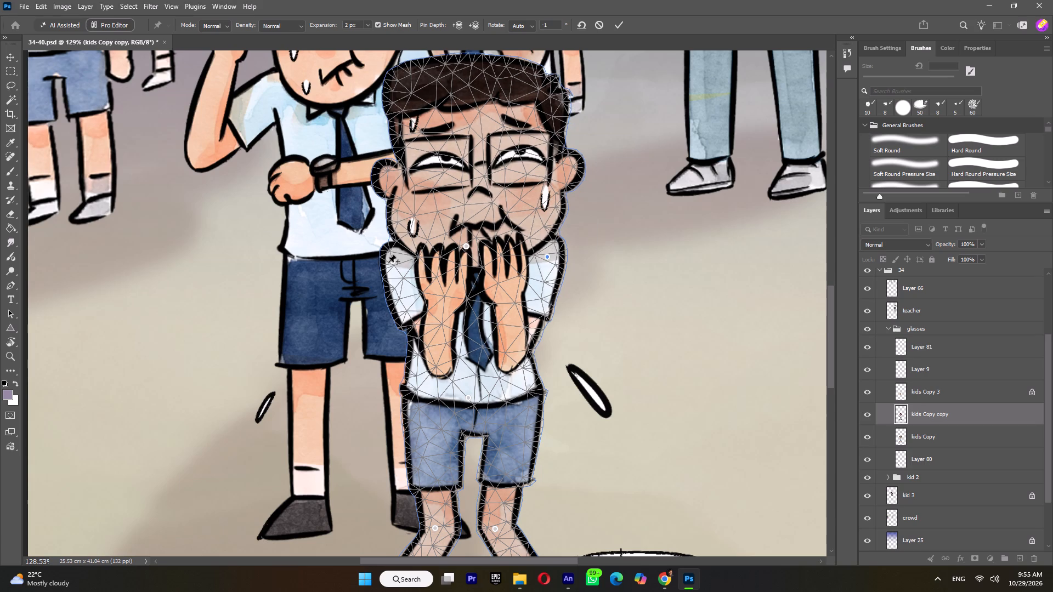
key("ctrl+z")
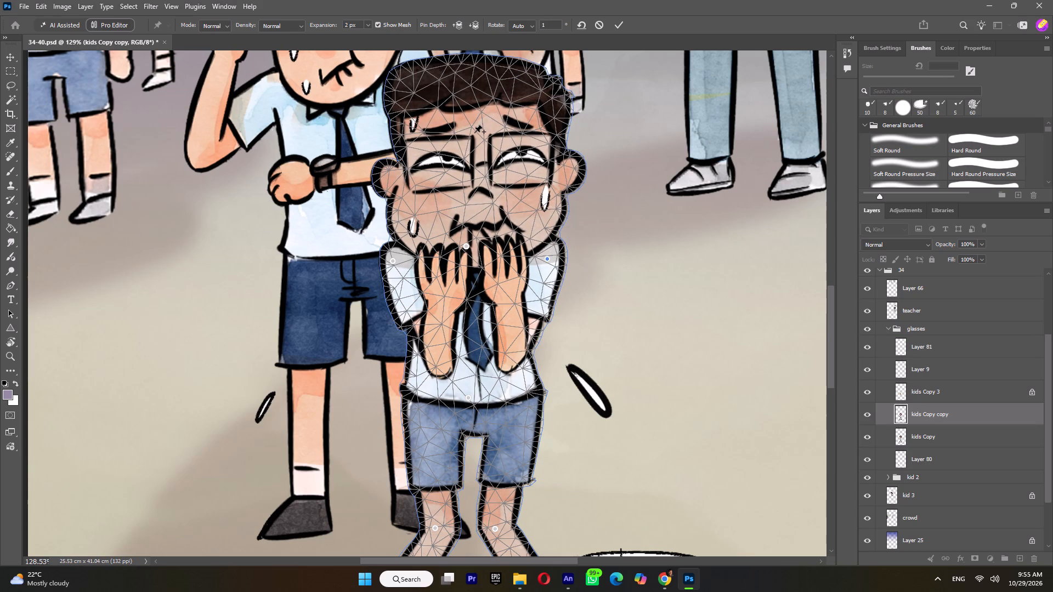
left_click(475, 135)
left_click(546, 258)
left_click(394, 260)
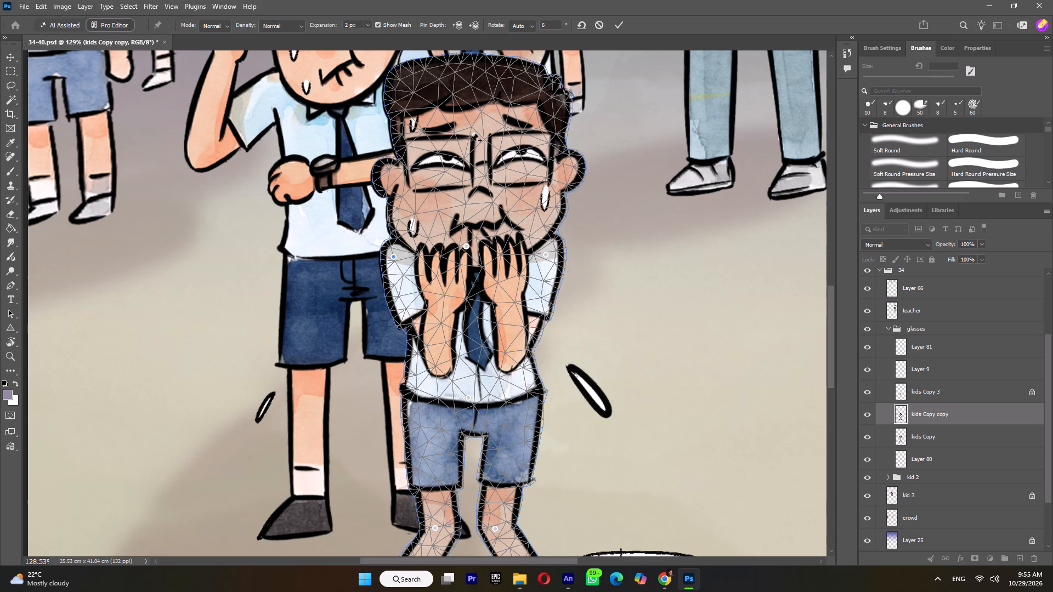
Shift the boy's head slightly by its forehead pin and apply the puppet warp.
scroll(521, 275, "up", 4)
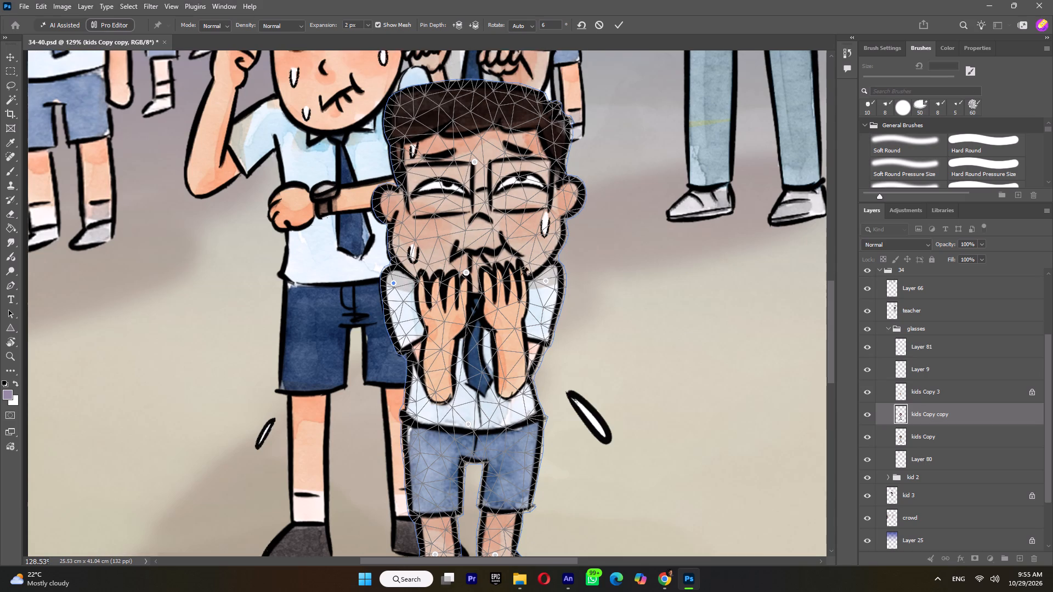
scroll(521, 275, "up", 4)
left_click(475, 206)
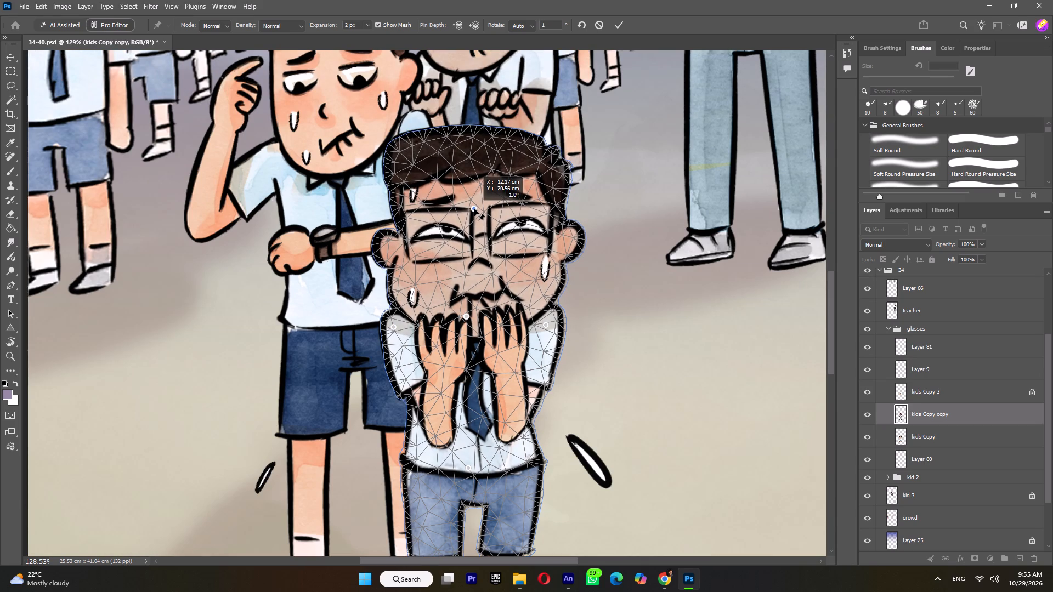
left_click(619, 26)
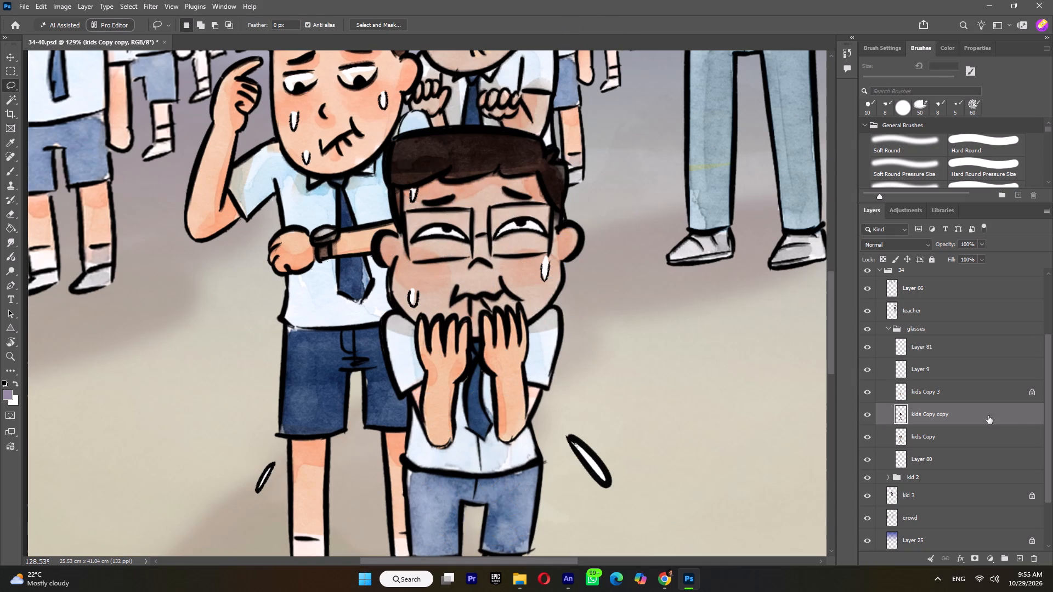
Compare the warped kids Copy copy with the original pose by toggling its visibility, and leave the copy hidden.
left_click(867, 418)
left_click(867, 418)
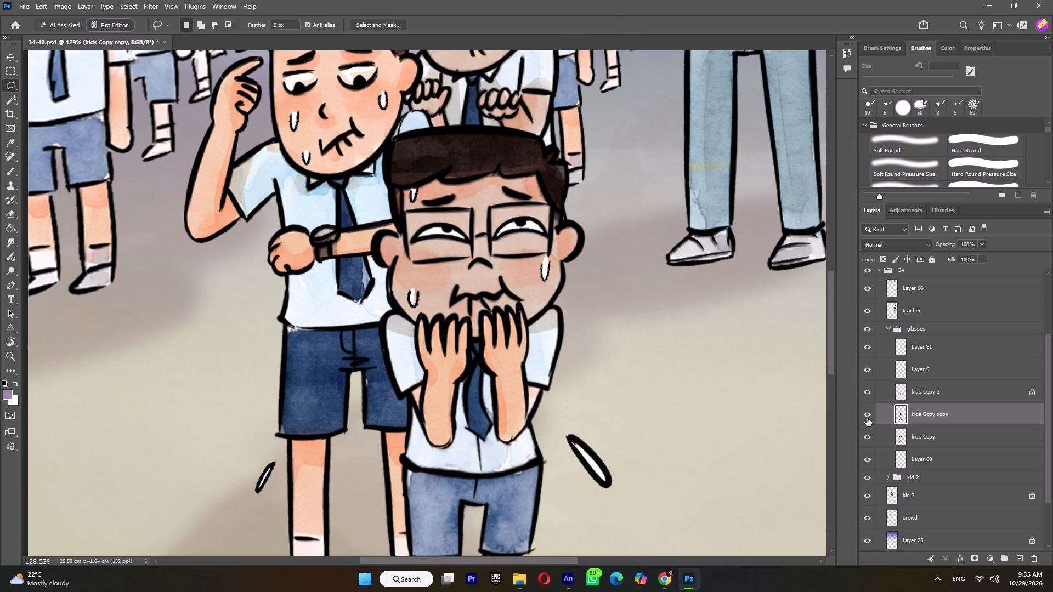
left_click(867, 418)
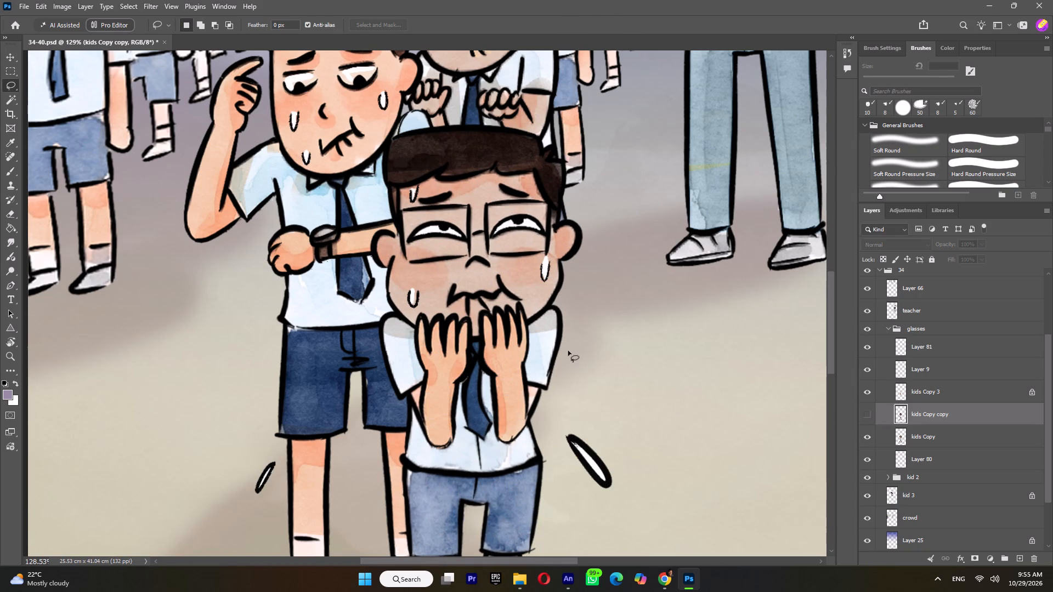
scroll(568, 347, "down", 5, "ctrl")
scroll(571, 349, "down", 9, "alt")
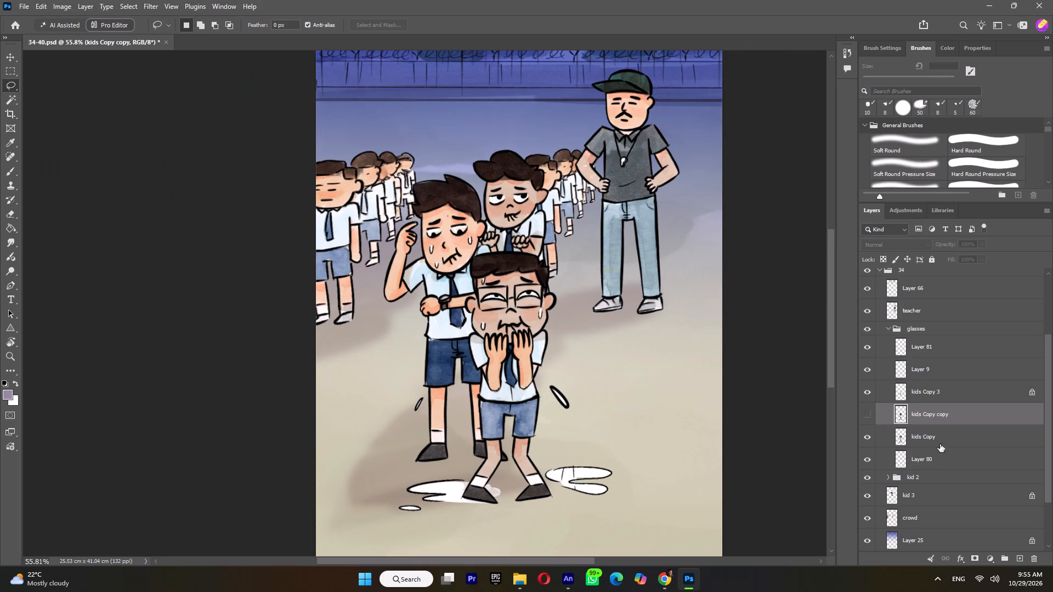
Collapse the glasses group and hide it.
left_click(888, 330)
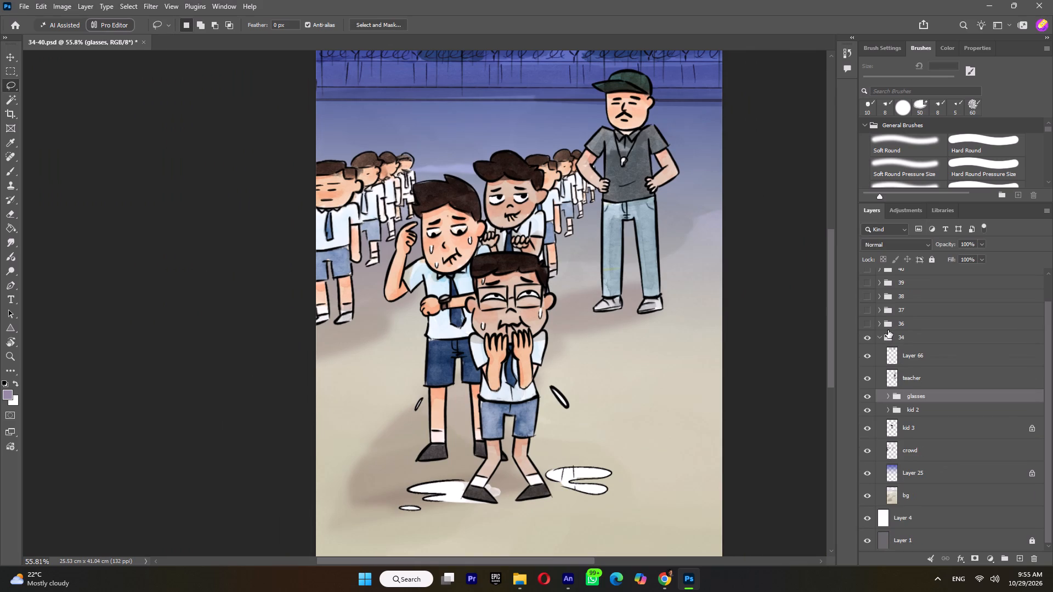
left_click(866, 397)
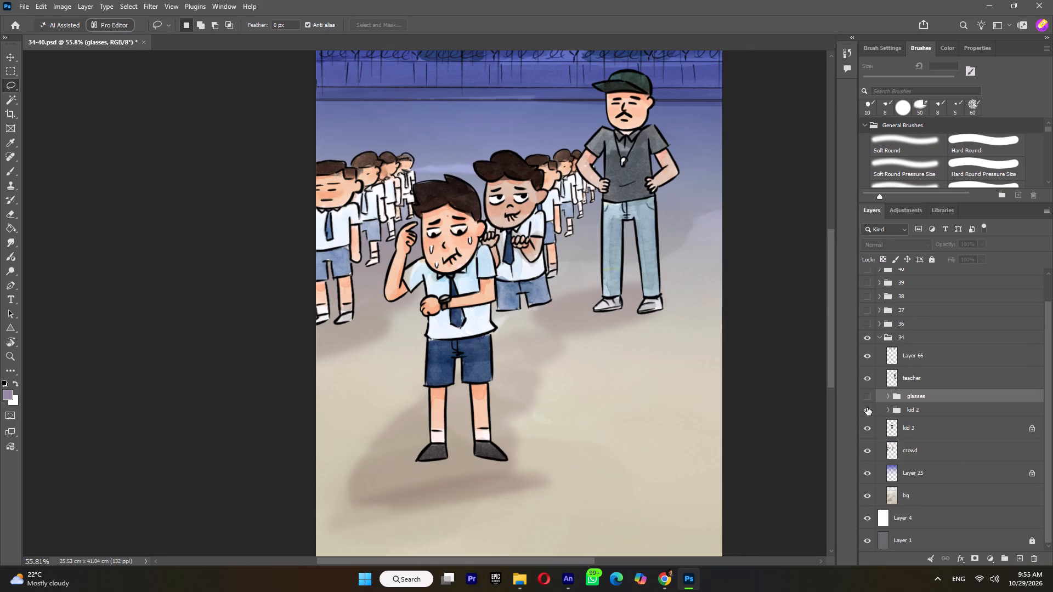
Switch the kid 2 group off and on and expand it to examine its layers.
left_click(867, 414)
left_click(867, 411)
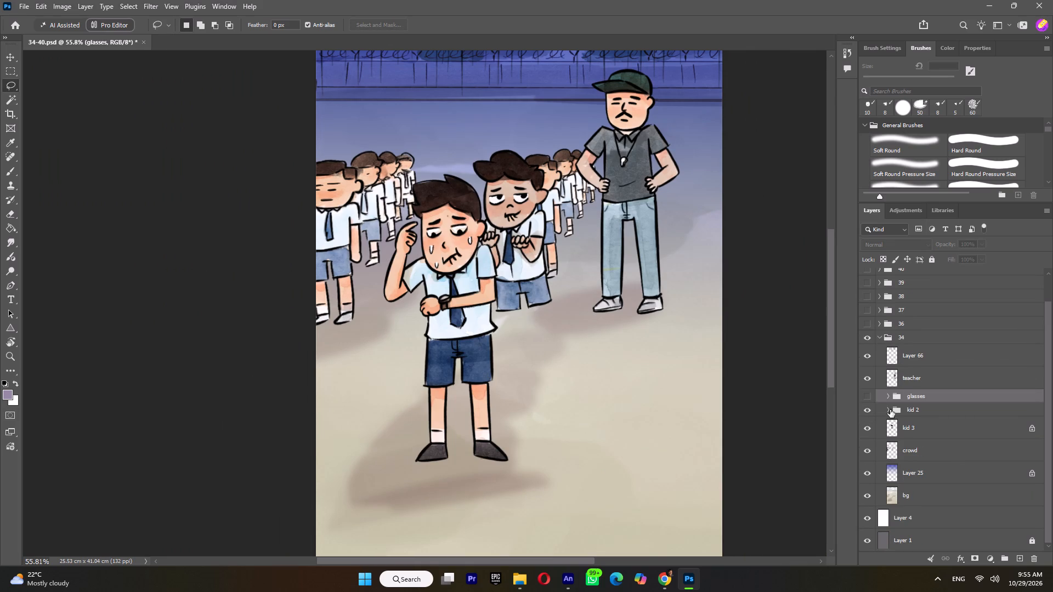
left_click(890, 409)
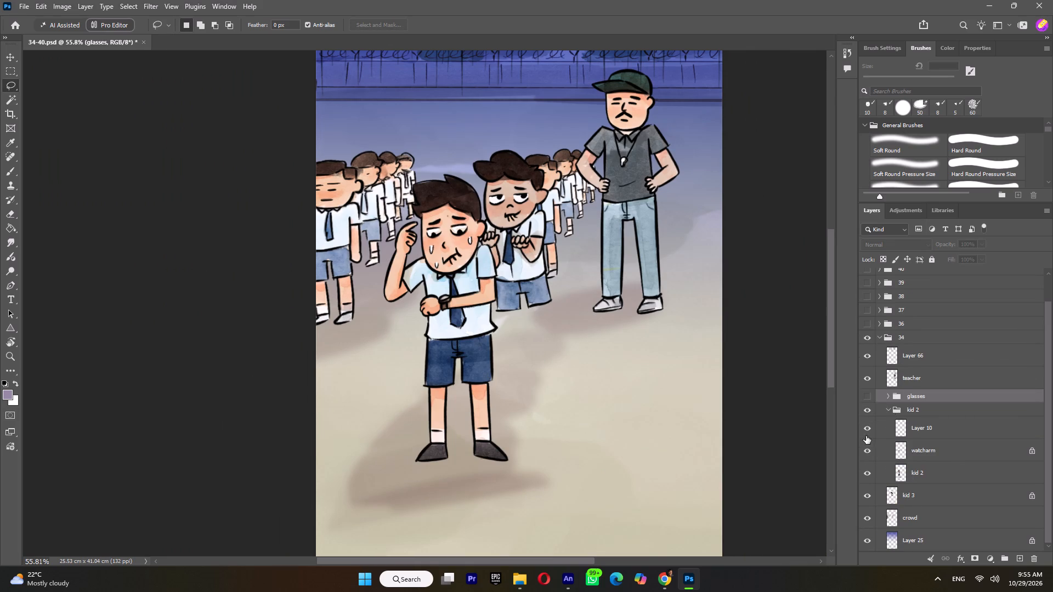
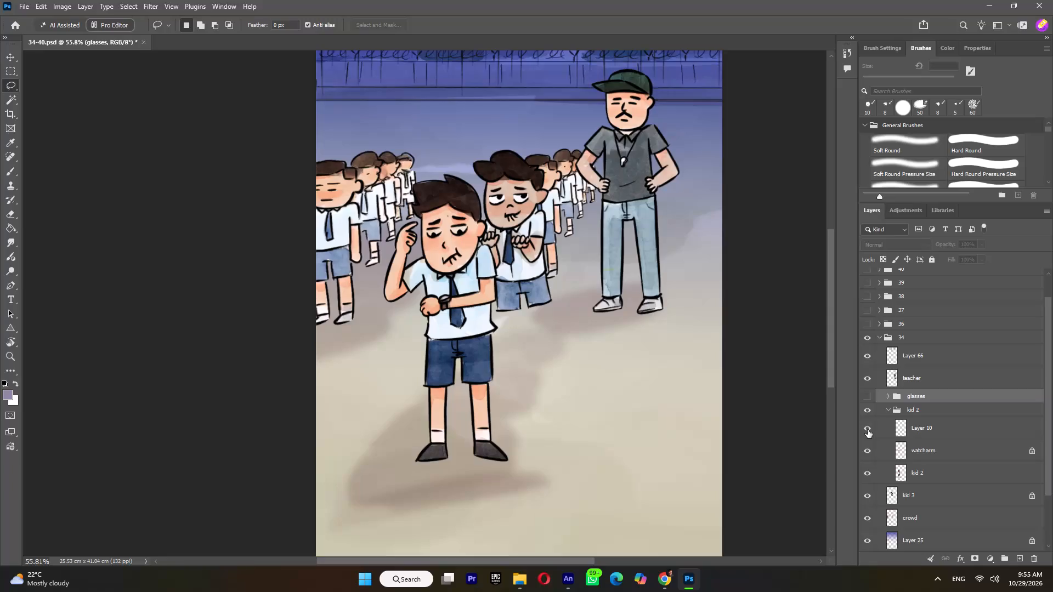
Toggle Layer 10 and the watcharm layer in the kid 2 group off and on to examine their contents, leaving Layer 10 selected.
left_click(868, 430)
left_click(868, 430)
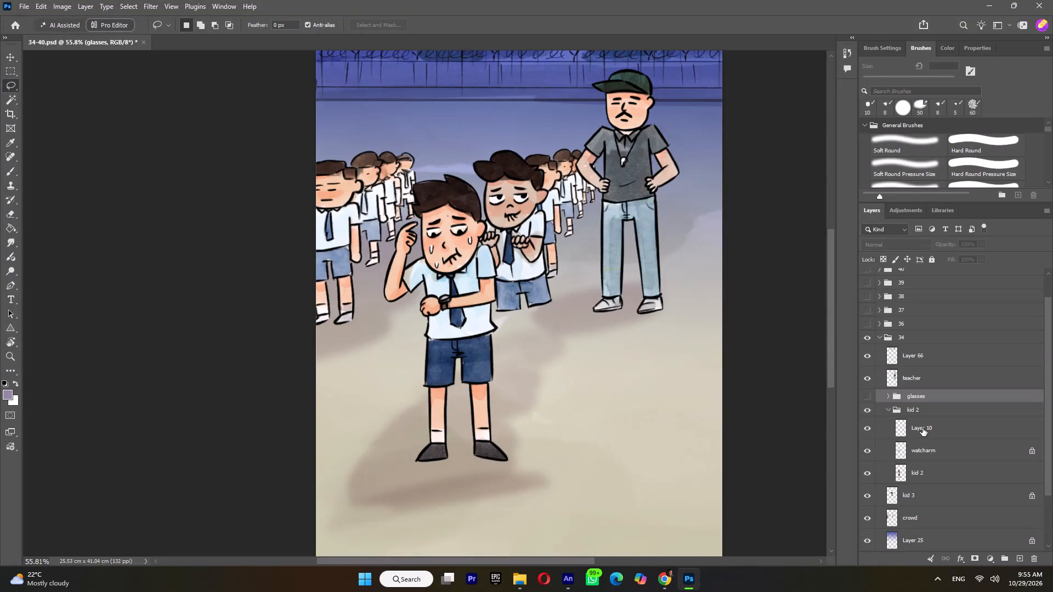
left_click(922, 428)
left_click(866, 448)
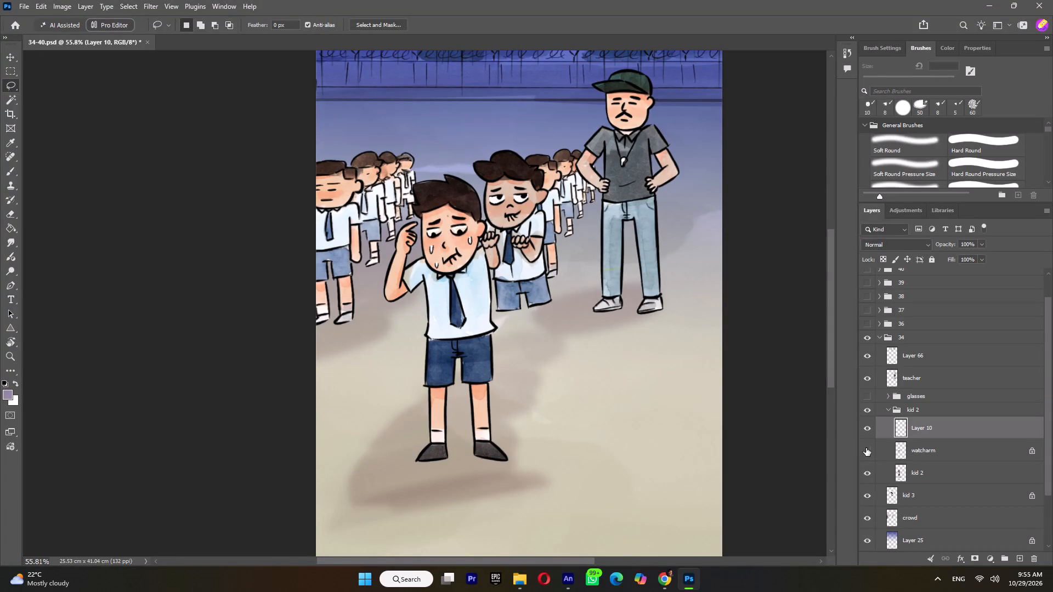
left_click(866, 448)
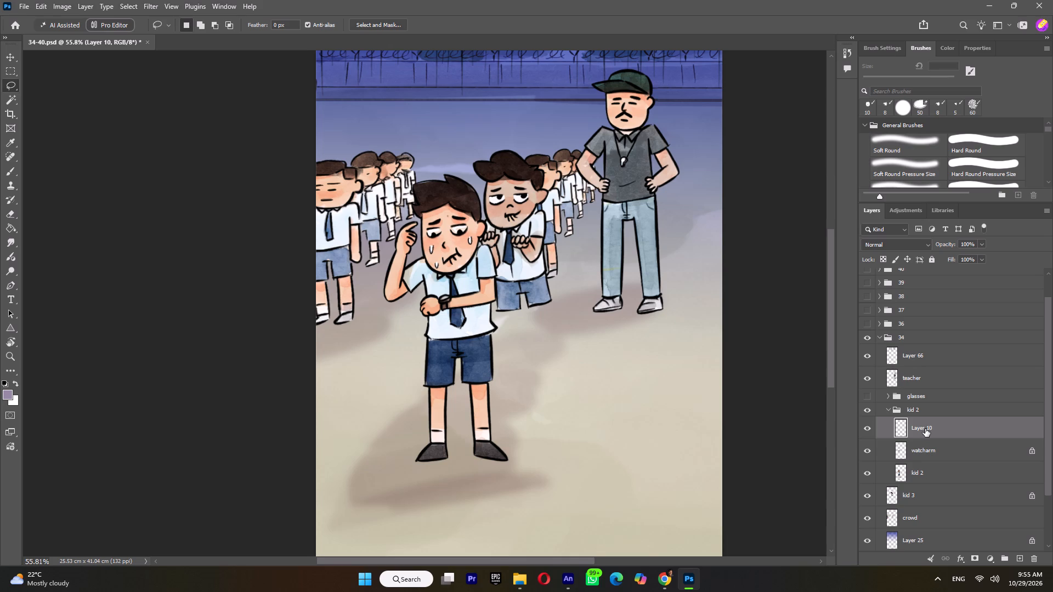
left_click(867, 431)
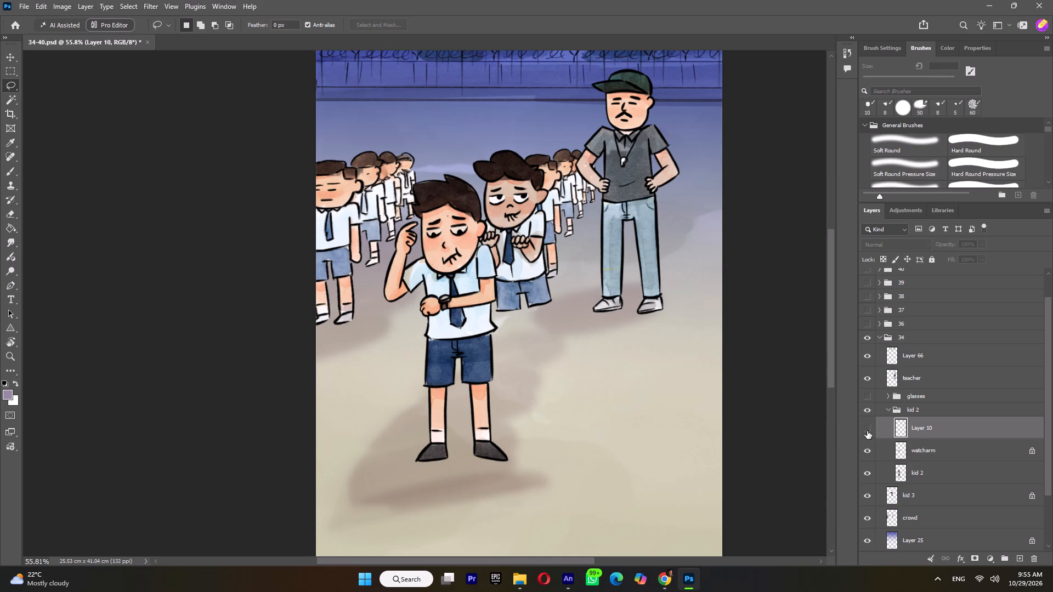
left_click(867, 431)
left_click(916, 431)
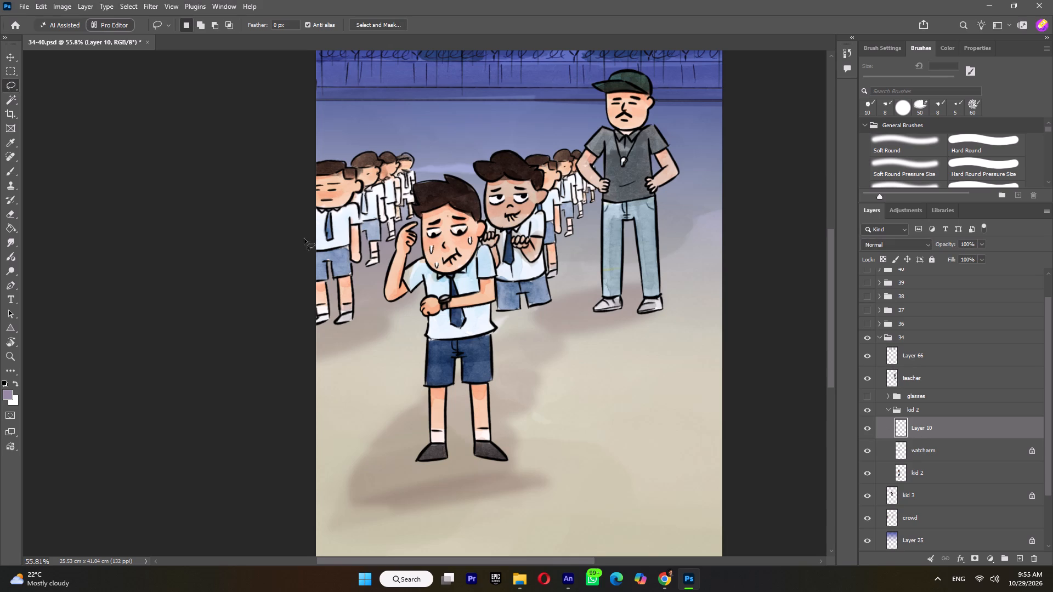
left_click(420, 267)
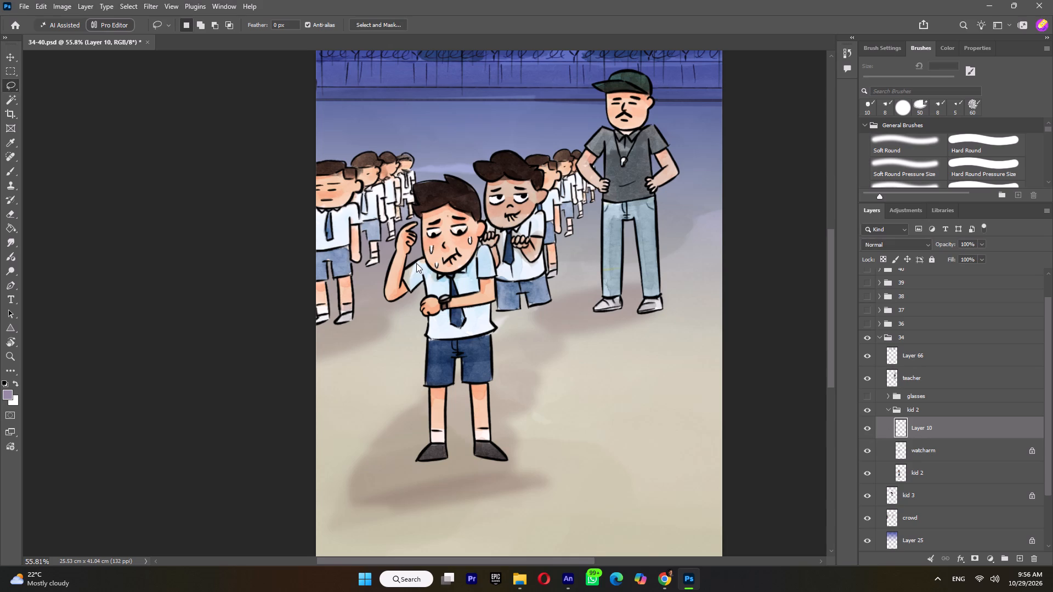
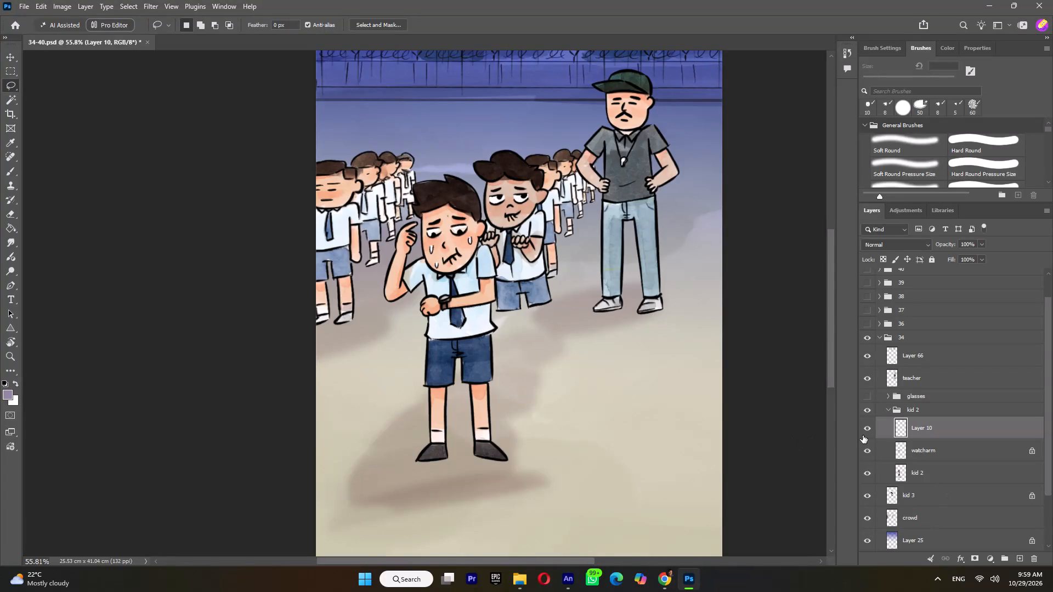
Cut the sweat drops on the boy's face out of Layer 10 and paste them in place on their own layer in the kid 2 group.
left_click(866, 430)
left_click(866, 430)
left_click(929, 430)
left_click_drag(415, 282, 459, 237)
left_click_drag(459, 237, 411, 260)
key("ctrl+x")
key("ctrl+shift+v")
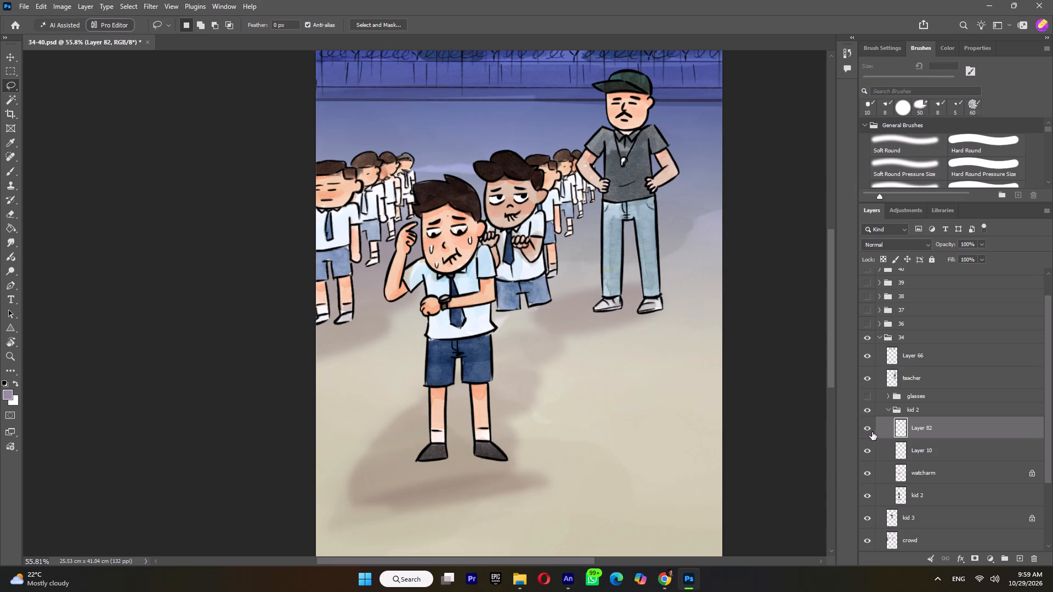
left_click(869, 431)
left_click(869, 431)
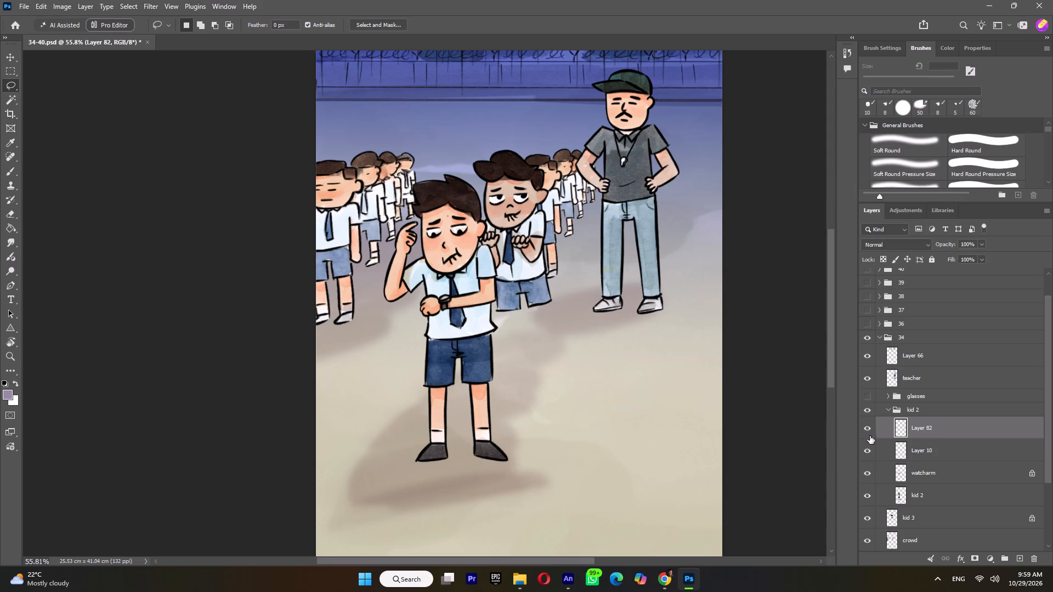
left_click(869, 448)
left_click(869, 448)
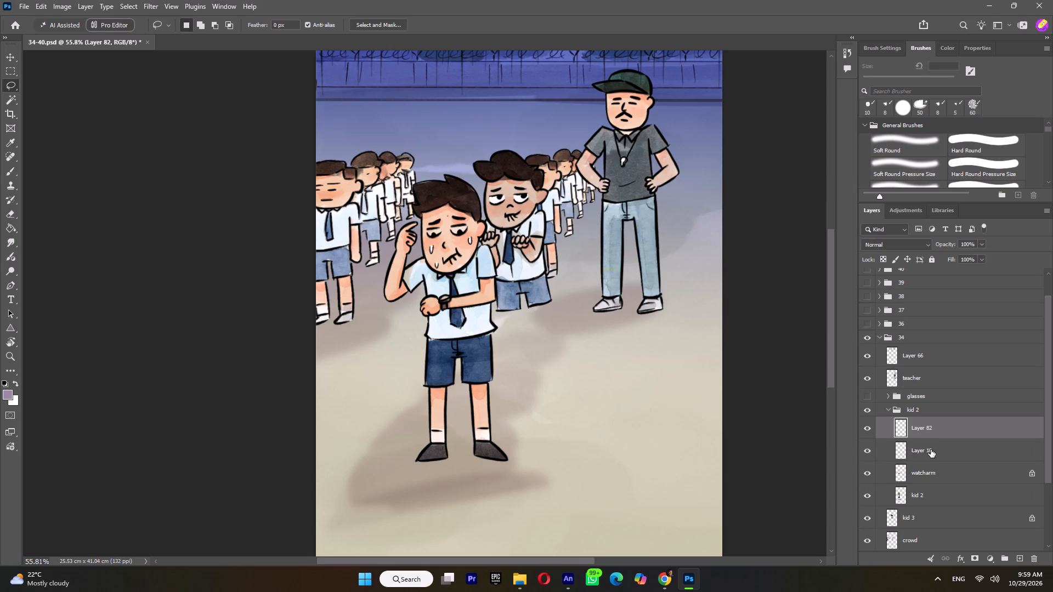
Move Layer 10 below the watcharm layer and merge it with the kid 2 layer.
left_click(931, 449)
left_click_drag(936, 449, 933, 475)
left_click(932, 493, "shift")
right_click(932, 493)
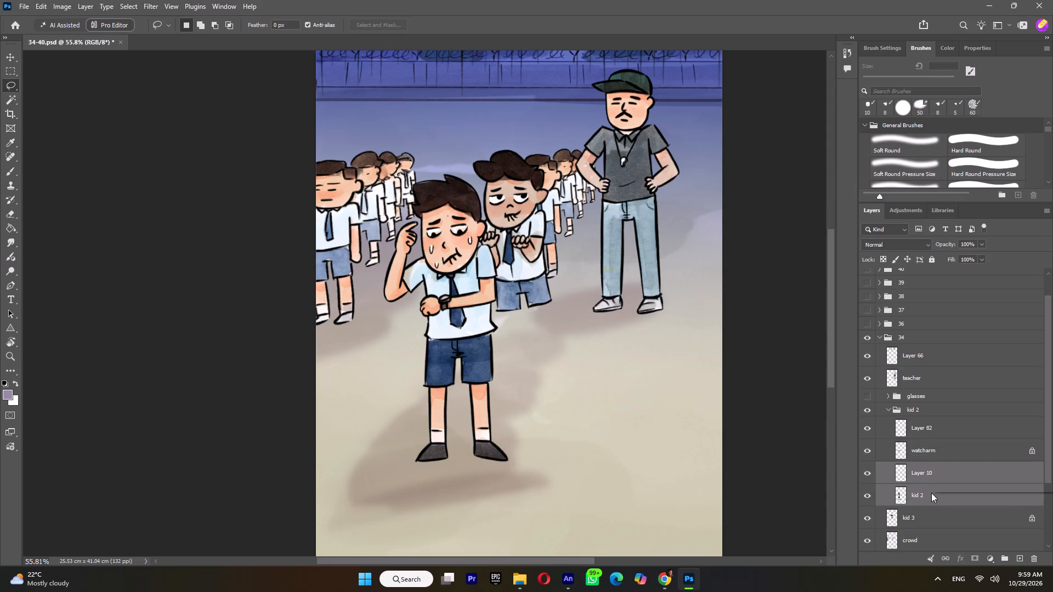
left_click(957, 317)
Duplicate the merged Layer 10 within the same document, keeping the suggested name.
right_click(922, 470)
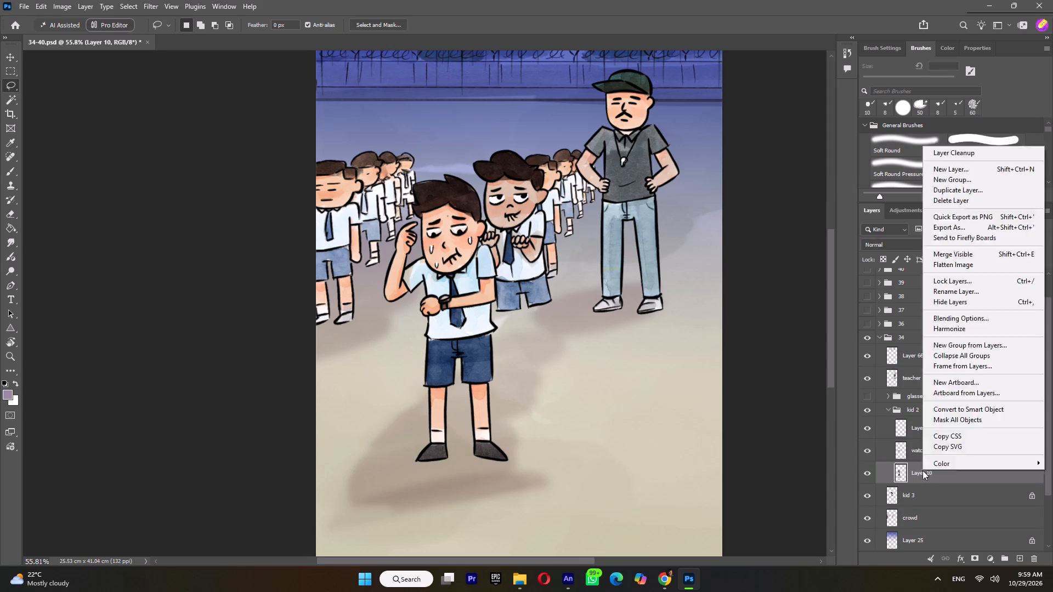
left_click(967, 191)
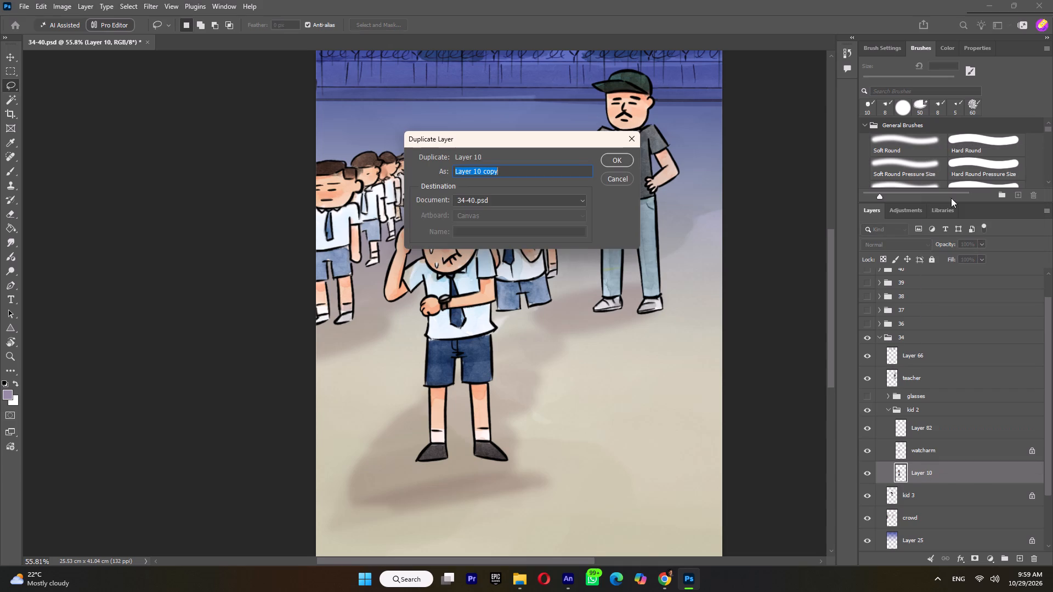
left_click(624, 162)
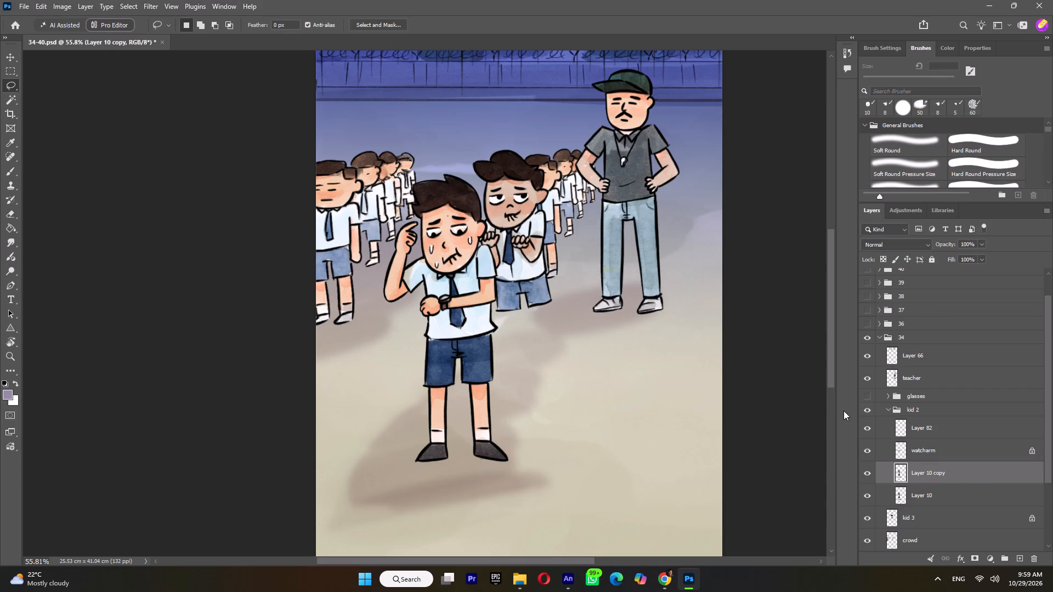
Start Puppet Warp on Layer 10 copy and place pins on both shoes and at the waist.
left_click(36, 7)
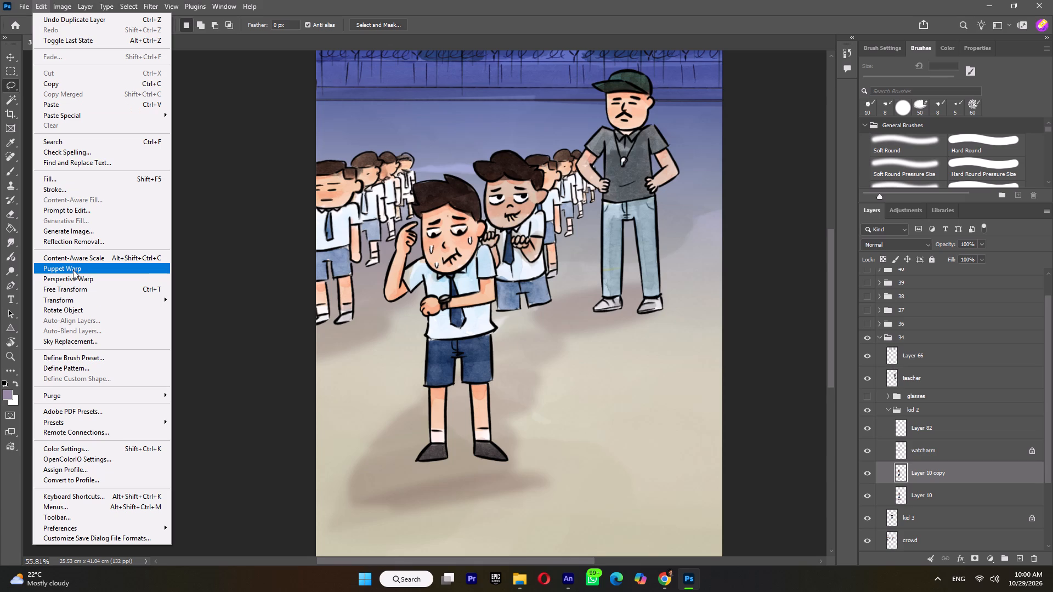
left_click(73, 270)
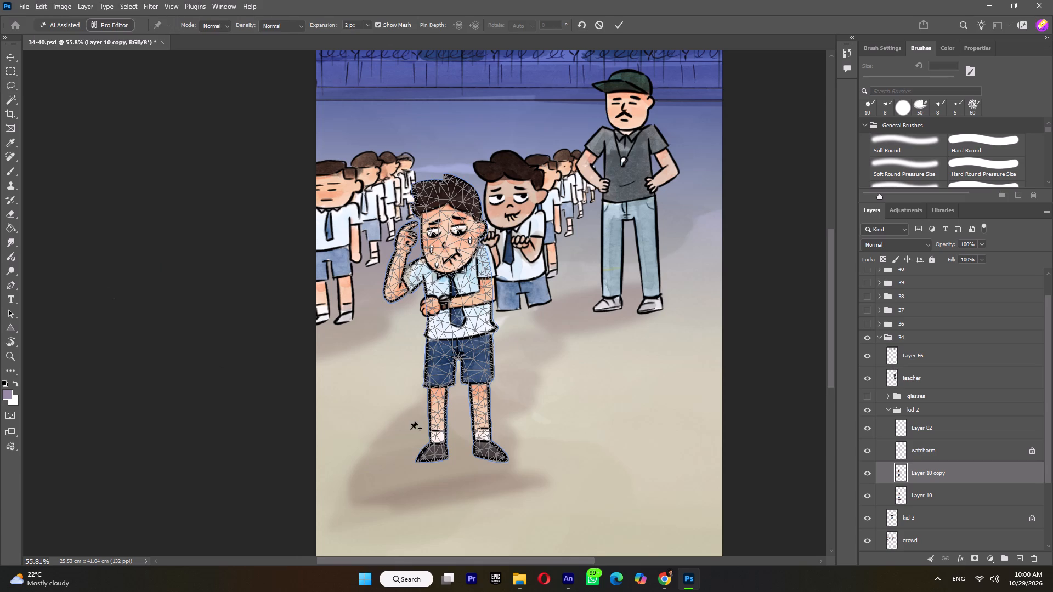
left_click(423, 461)
left_click(441, 460)
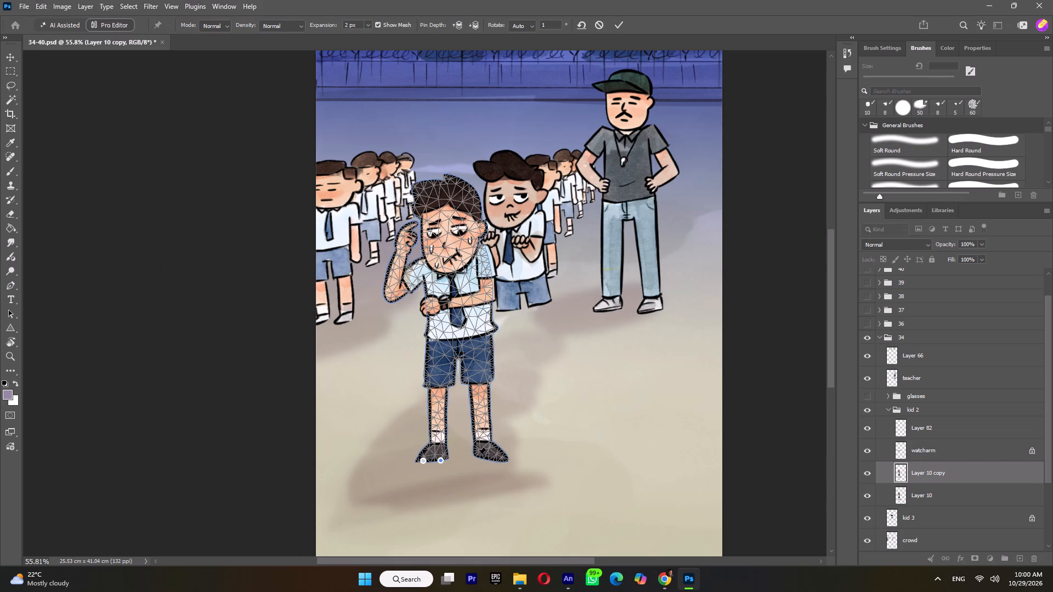
left_click(478, 455)
left_click(496, 460)
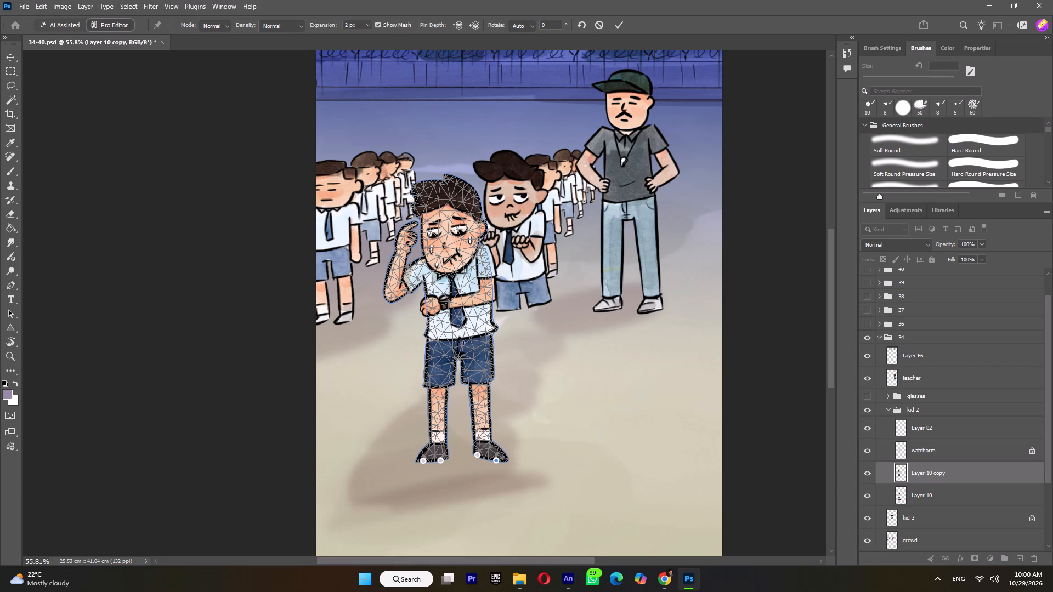
left_click(457, 338)
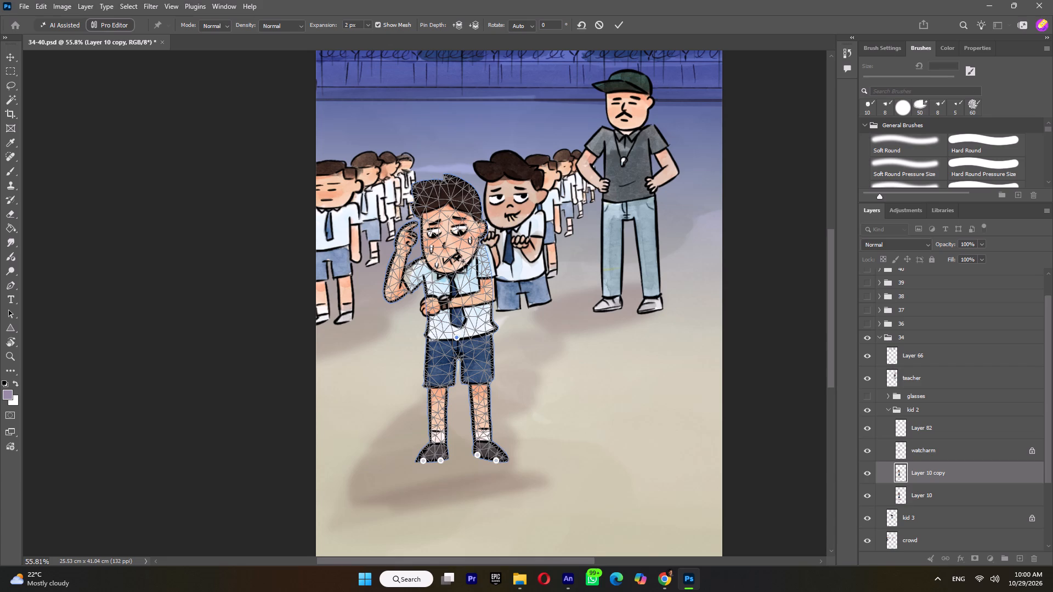
Add puppet pins at the boy's chin and forehead, and shift the forehead pin slightly down to lower the head.
left_click(452, 263)
left_click(448, 224)
scroll(448, 224, "up", 5, "alt")
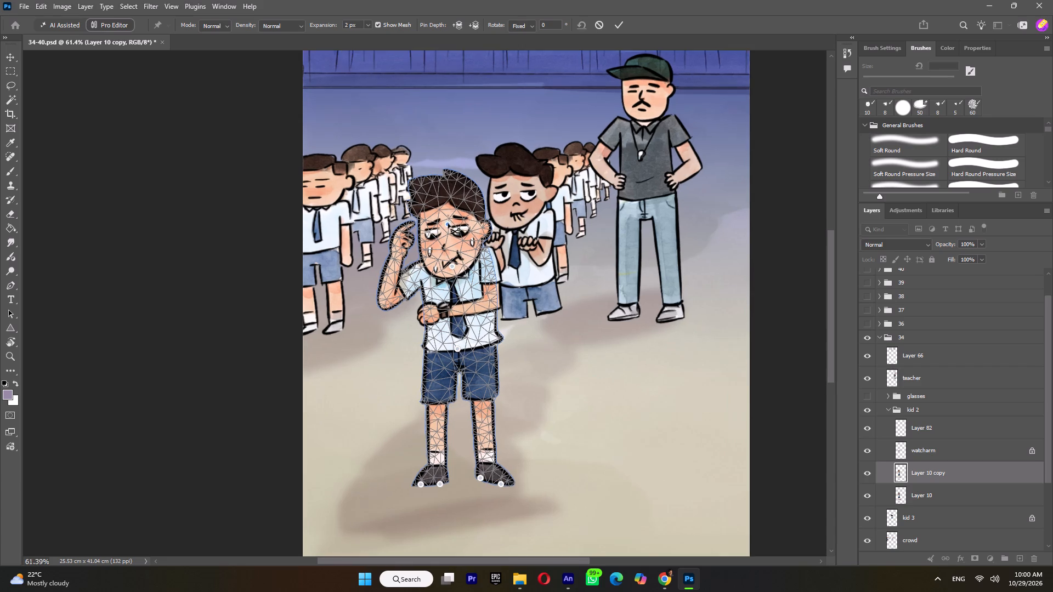
scroll(448, 224, "up", 5, "alt")
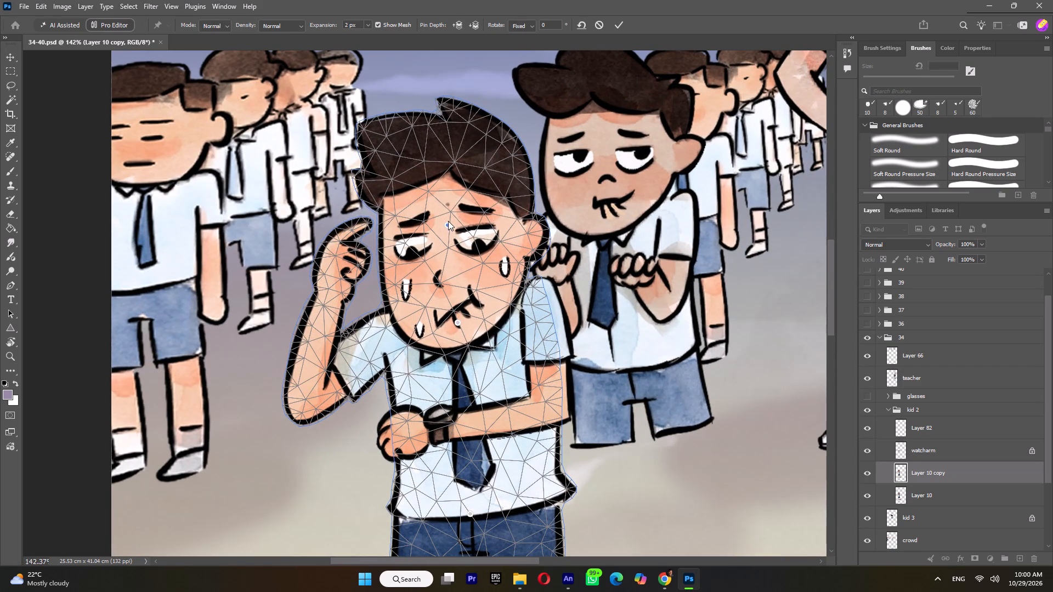
left_click_drag(448, 225, 448, 230)
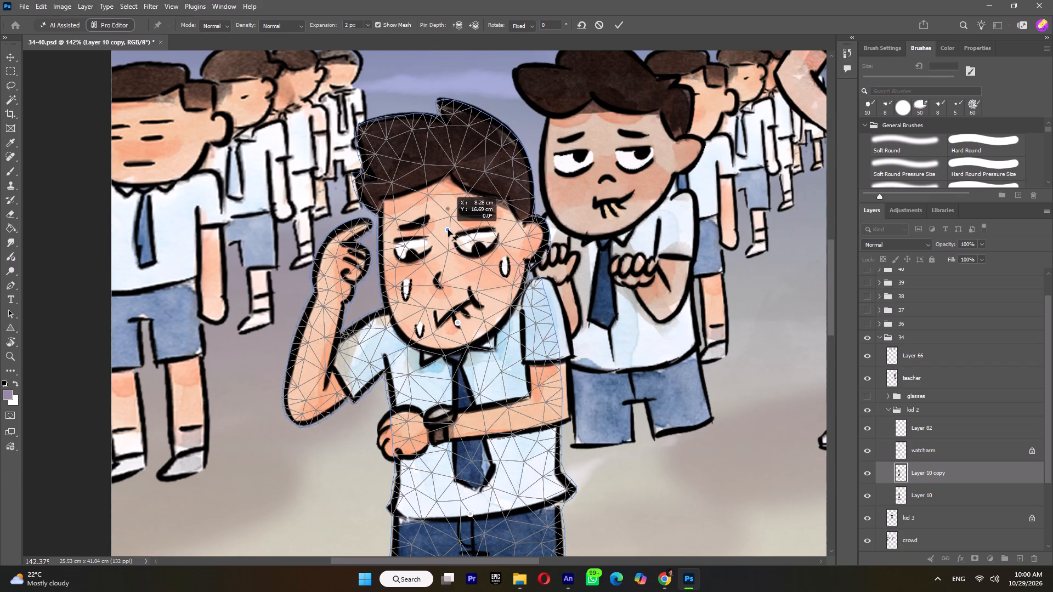
left_click_drag(448, 230, 446, 231)
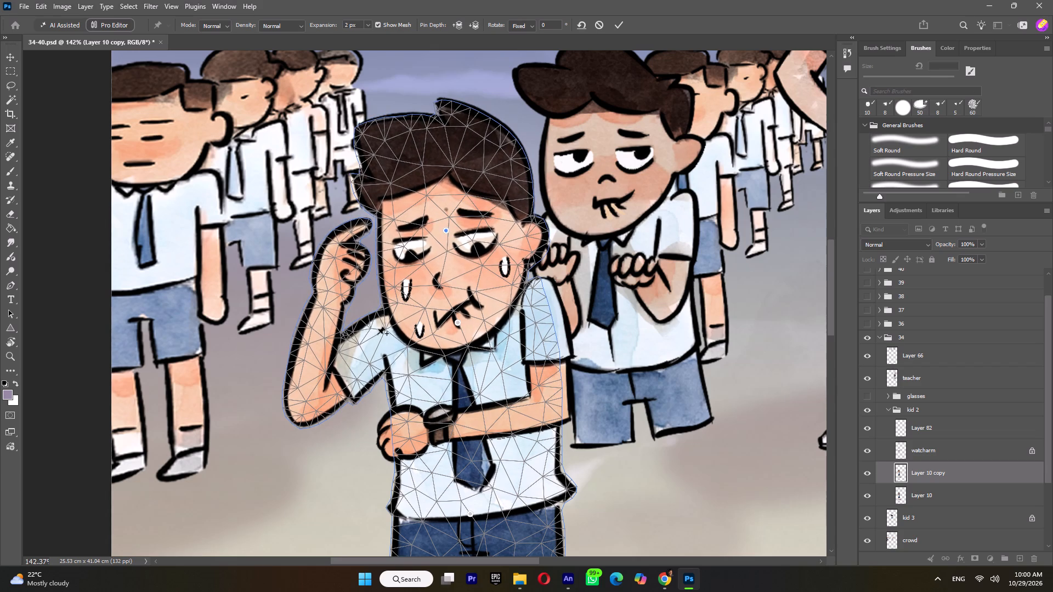
Pin the raised arm at shoulder, elbow, wrist and hand, nudging the elbow slightly up and the hand slightly toward the head.
left_click(384, 334)
left_click(302, 402)
left_click_drag(302, 400, 301, 397)
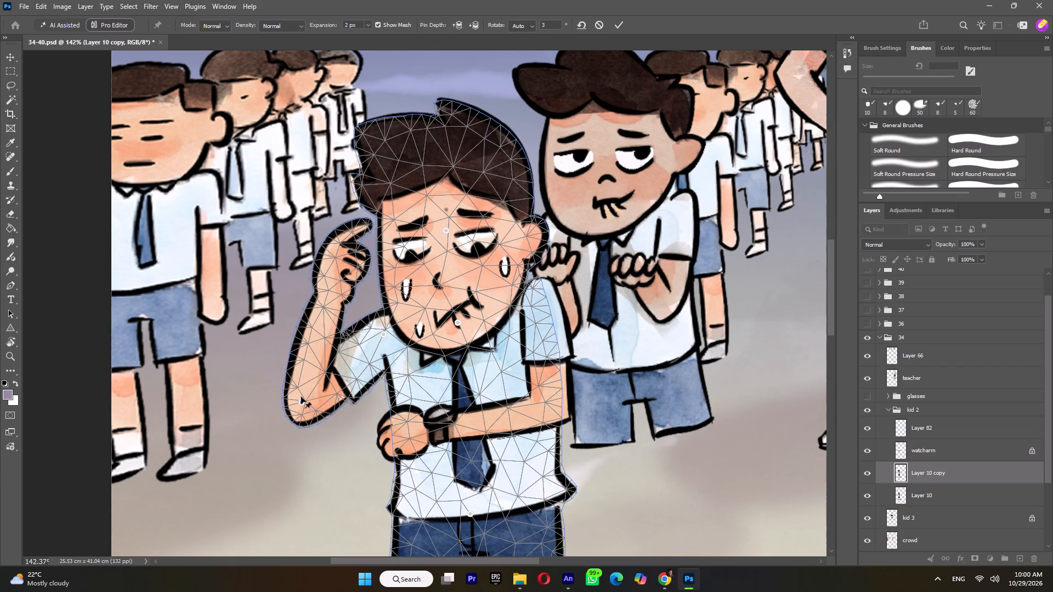
left_click_drag(301, 397, 301, 394)
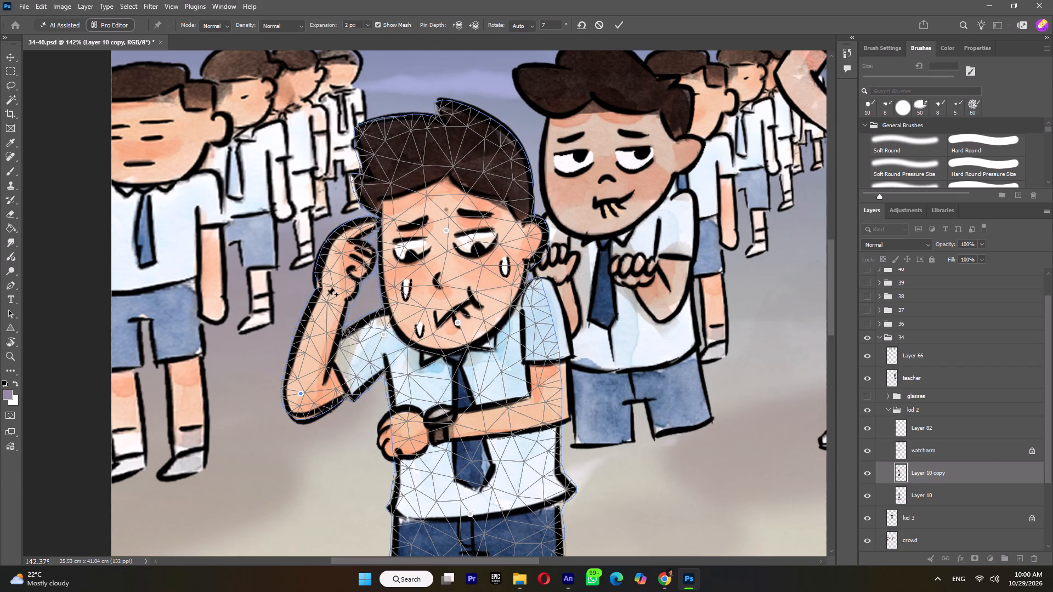
double_click(327, 295)
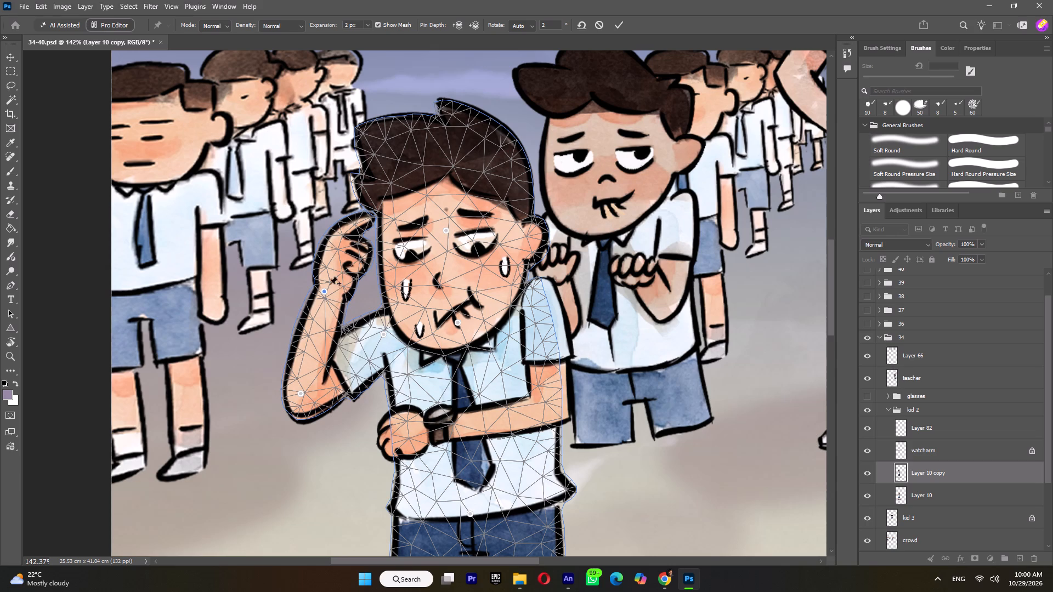
left_click(346, 239)
left_click_drag(346, 239, 352, 244)
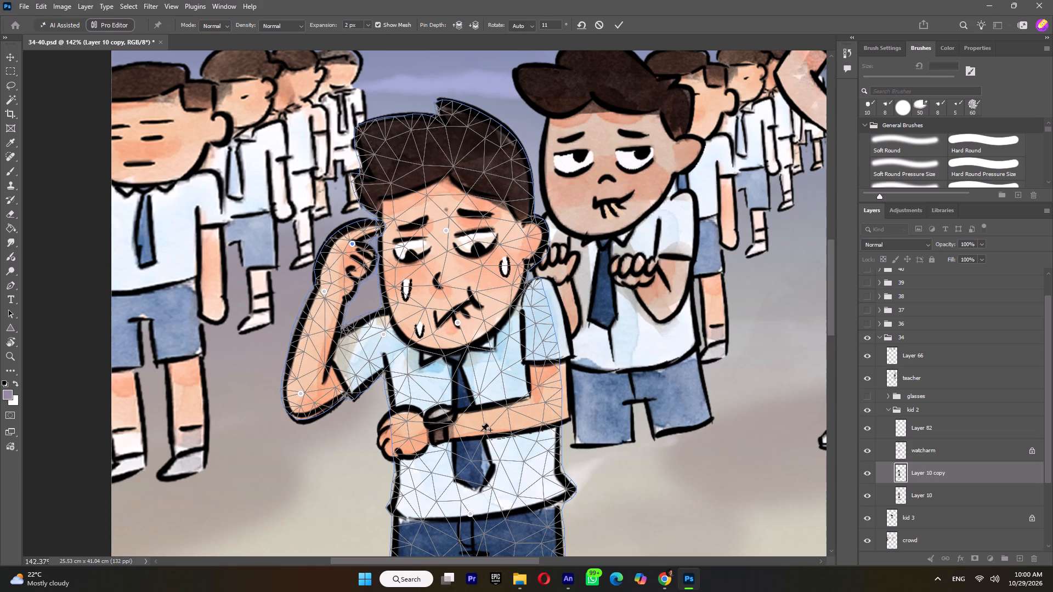
Adjust the waist pin, add slightly shifted pins on both lower legs, and apply the puppet warp.
left_click(471, 514)
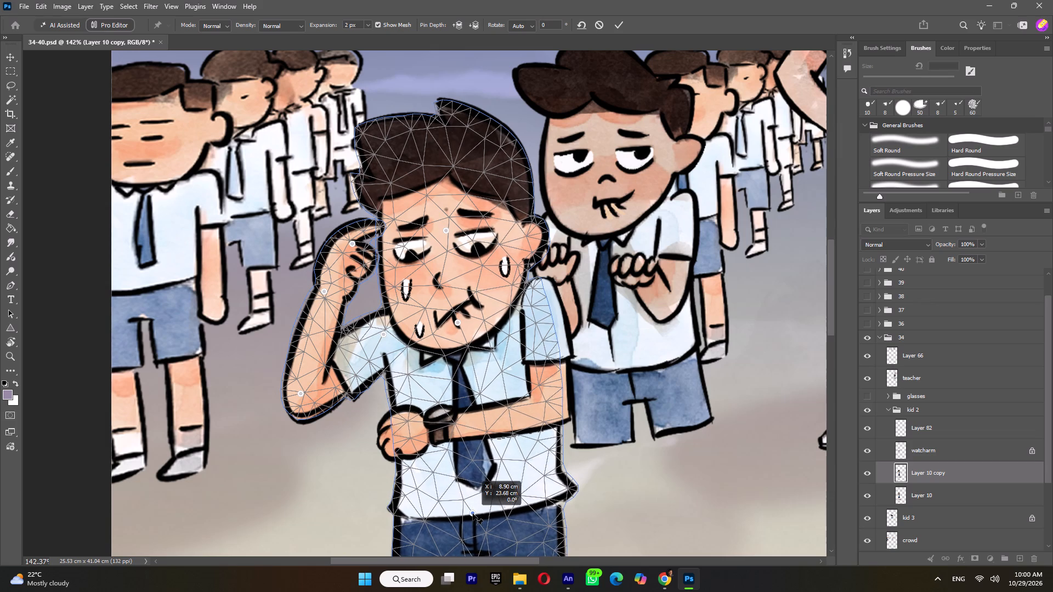
scroll(500, 386, "down", 5)
scroll(500, 386, "down", 20)
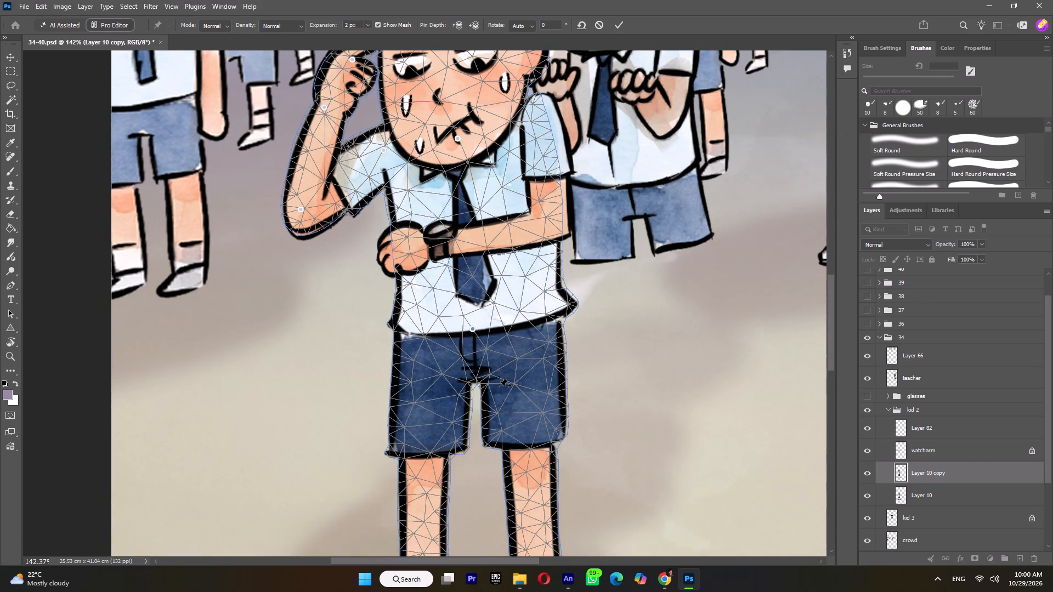
scroll(500, 386, "down", 9)
left_click(424, 390)
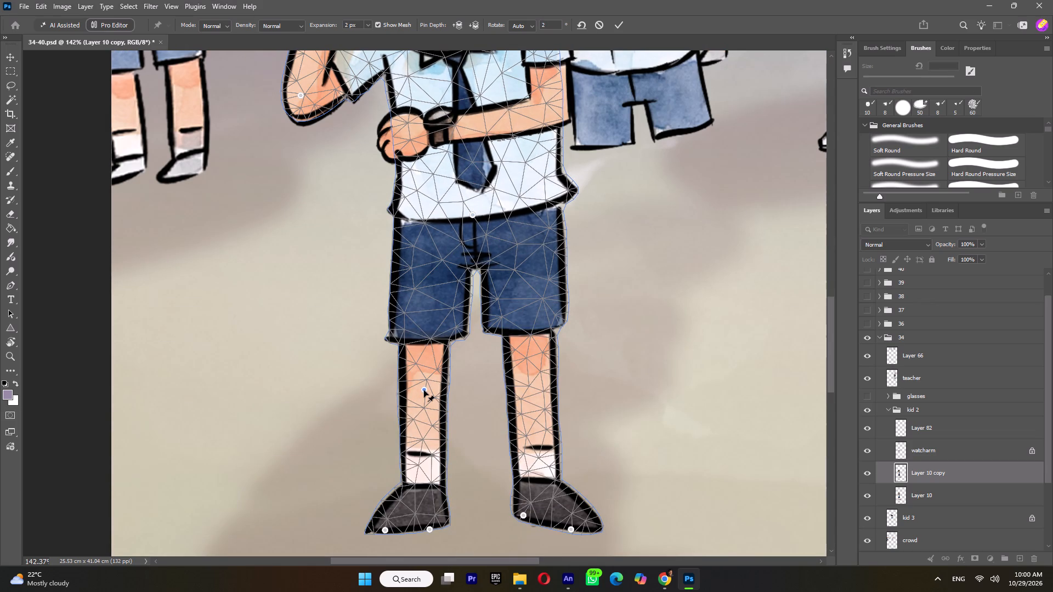
left_click(424, 390)
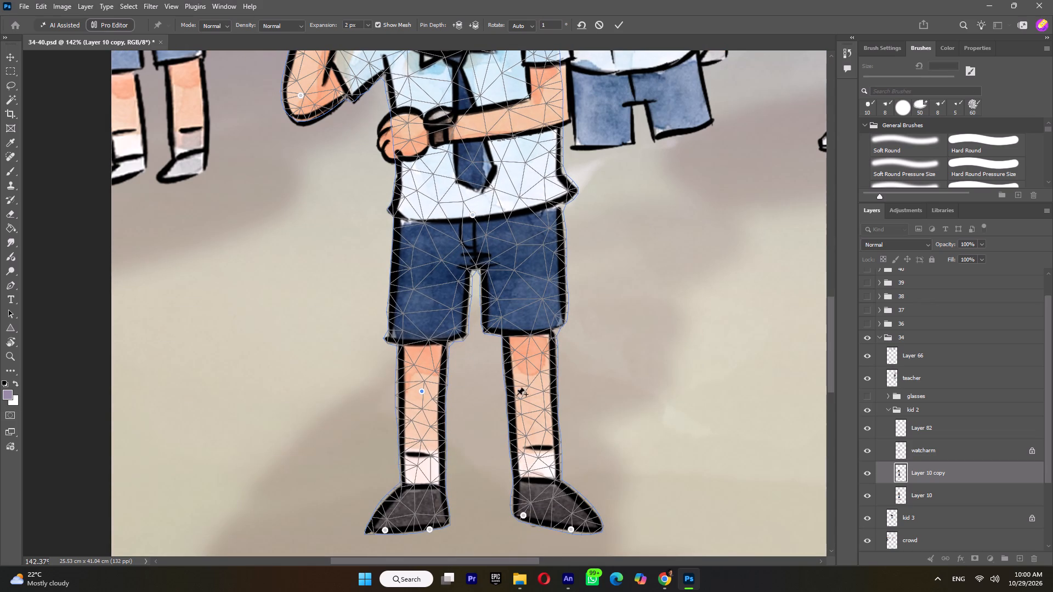
left_click(526, 393)
left_click(526, 392)
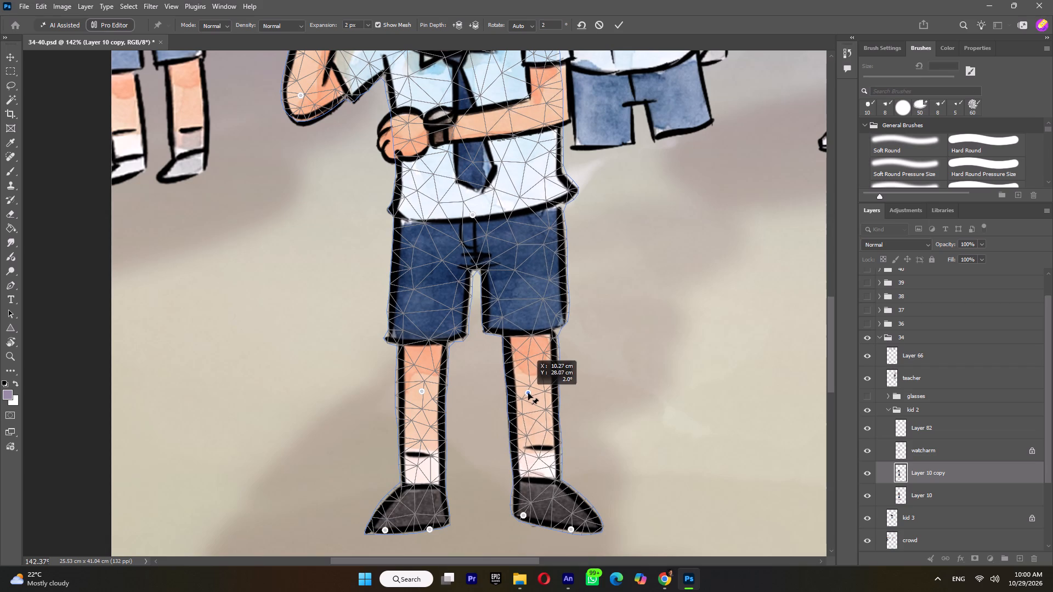
left_click(615, 29)
Compare the warped Layer 10 copy with the original pose by toggling it, and leave the copy hidden.
scroll(613, 347, "down", 2, "alt")
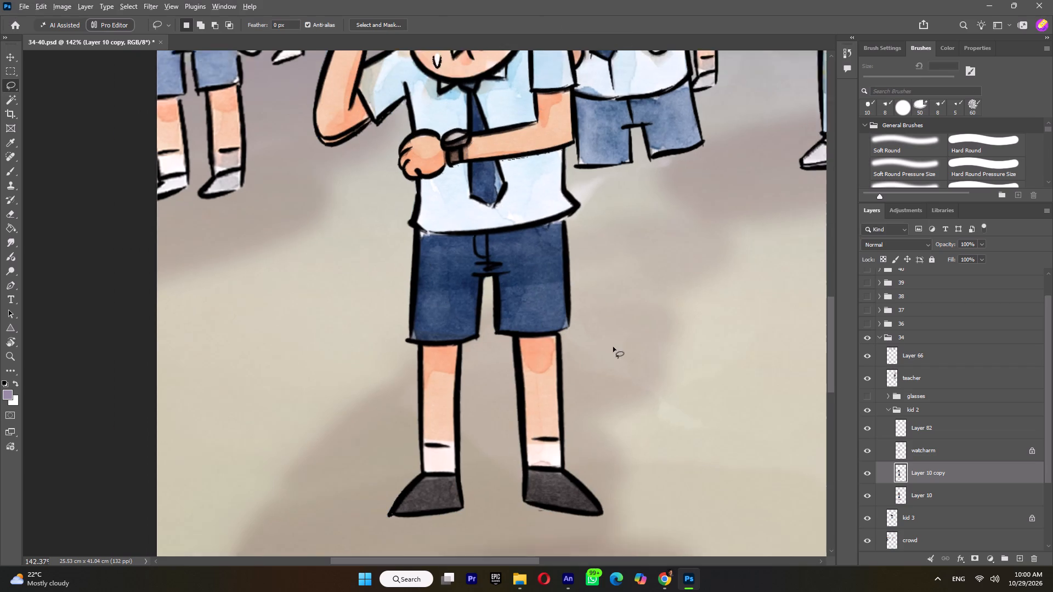
scroll(613, 347, "down", 3, "alt")
left_click(867, 471)
left_click(867, 471)
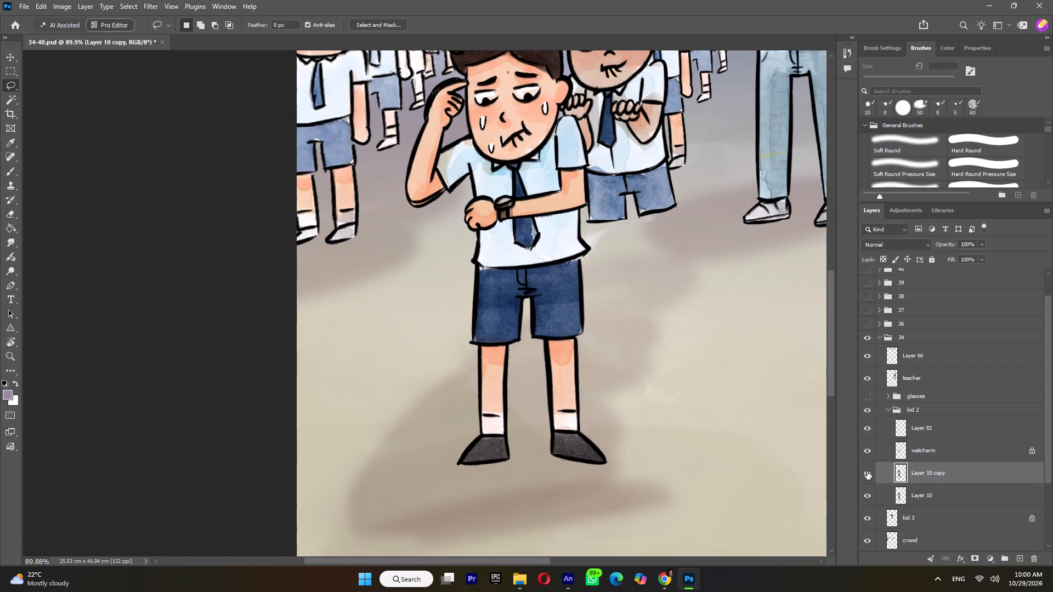
left_click(867, 471)
Collapse and hide the kid 2 group and show the glasses group, toggling the kid 3 layer to check its content.
scroll(601, 325, "down", 4, "alt")
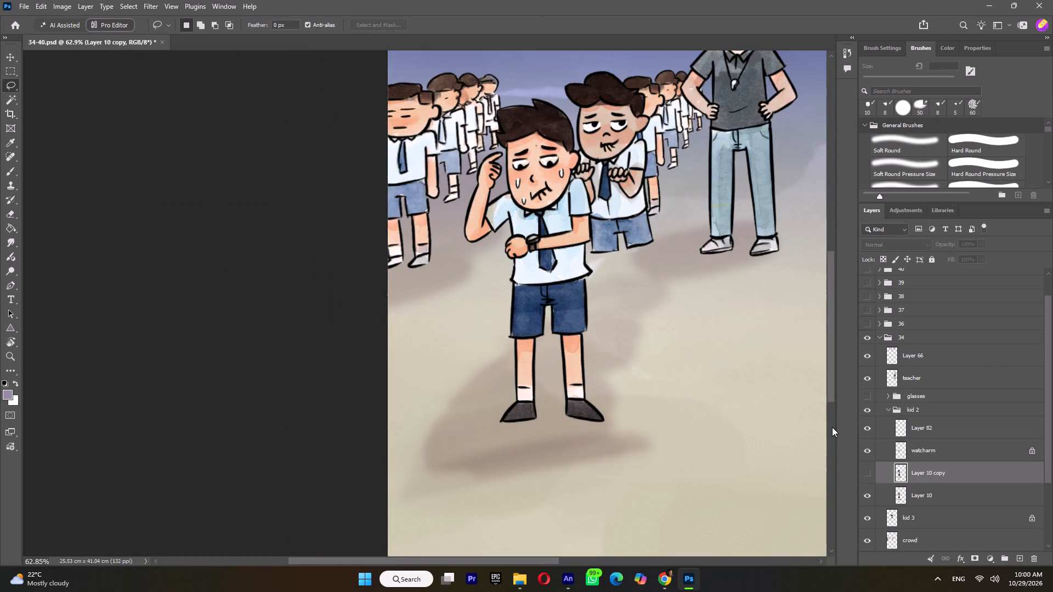
left_click(887, 411)
left_click(865, 412)
left_click(867, 424)
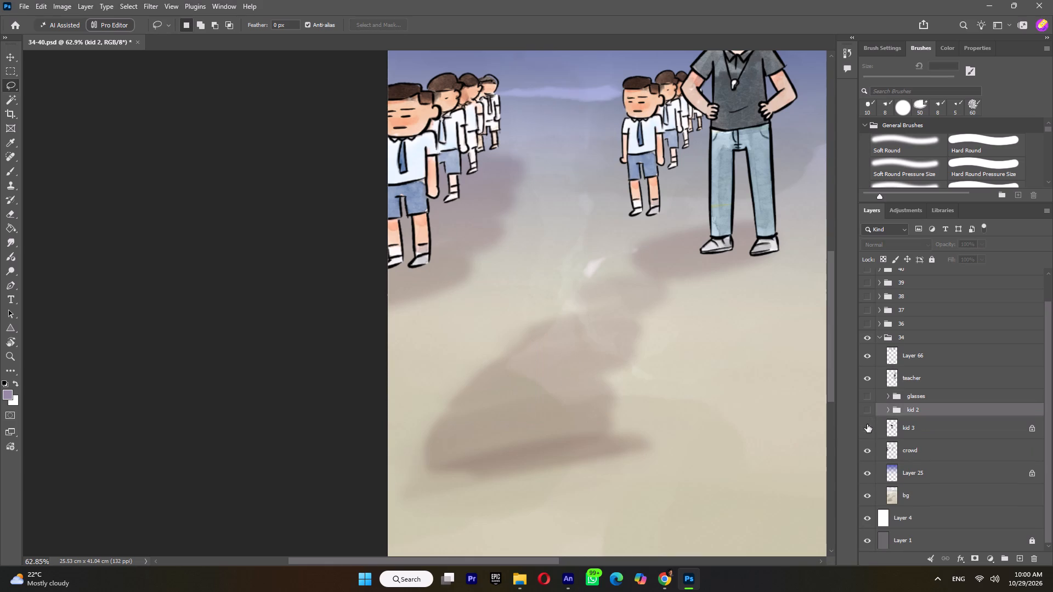
left_click(867, 424)
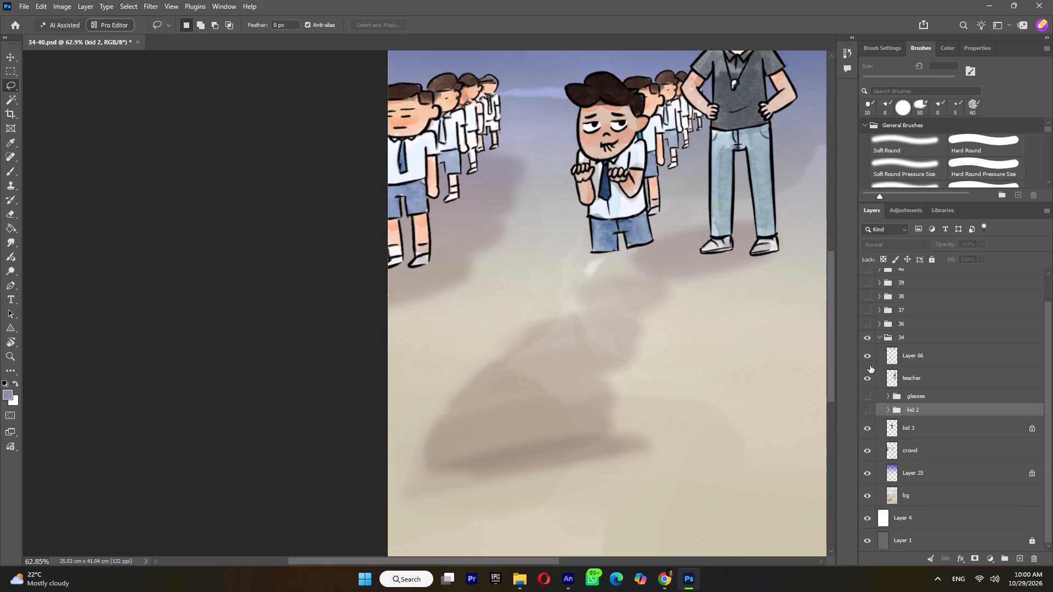
left_click(870, 399)
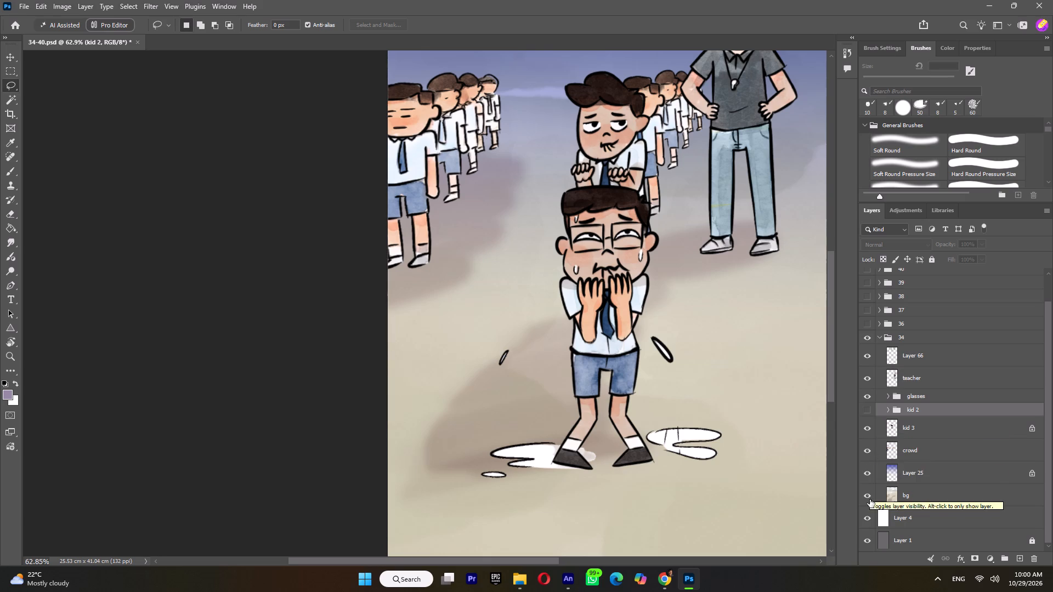
left_click(869, 431)
left_click(869, 431)
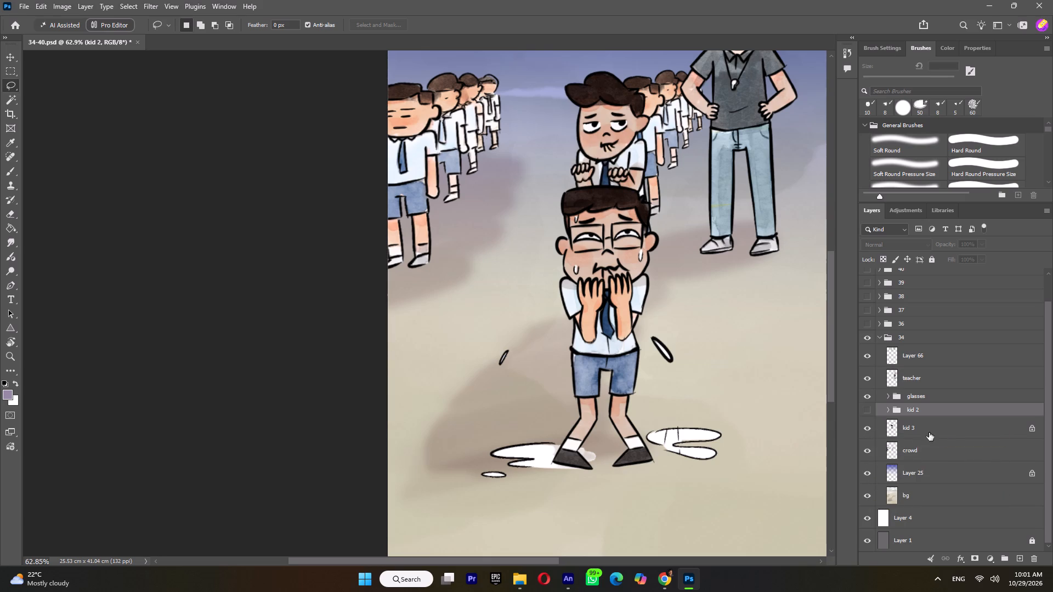
Duplicate the kid 3 layer as kid 3 copy and unlock the copy.
left_click(939, 434)
right_click(939, 434)
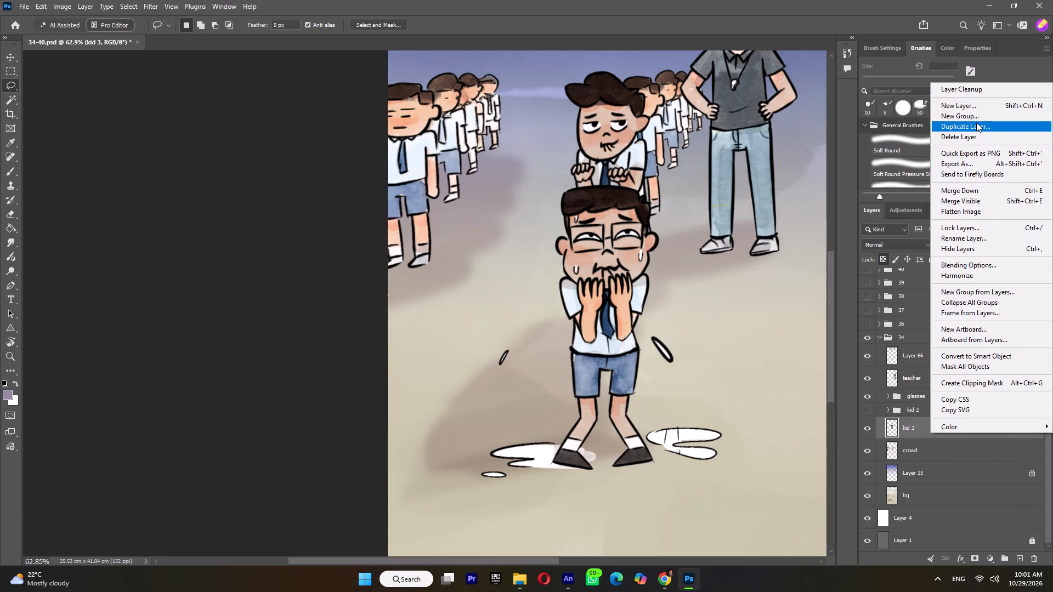
left_click(976, 122)
left_click(614, 157)
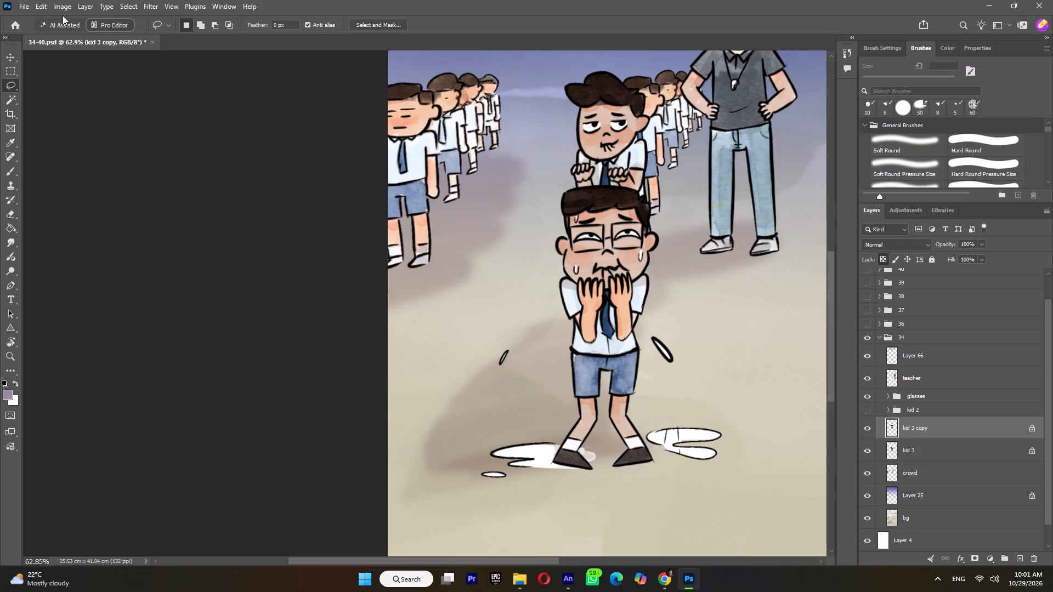
left_click(1032, 429)
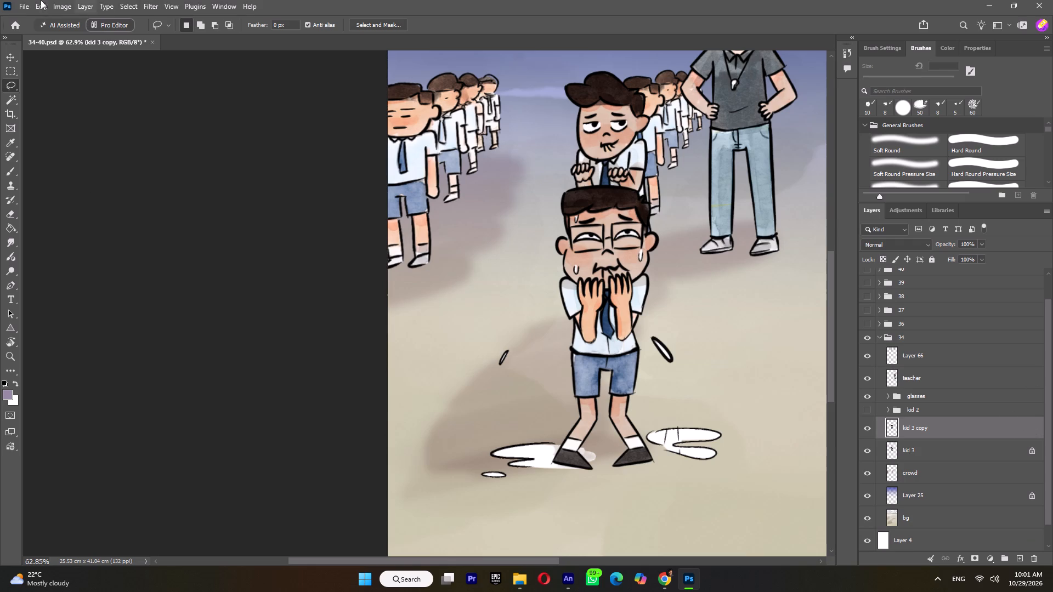
Start Puppet Warp on kid 3 copy and pin both sides of the lower body, the torso, neck, forehead and both hands.
left_click(39, 6)
left_click(75, 268)
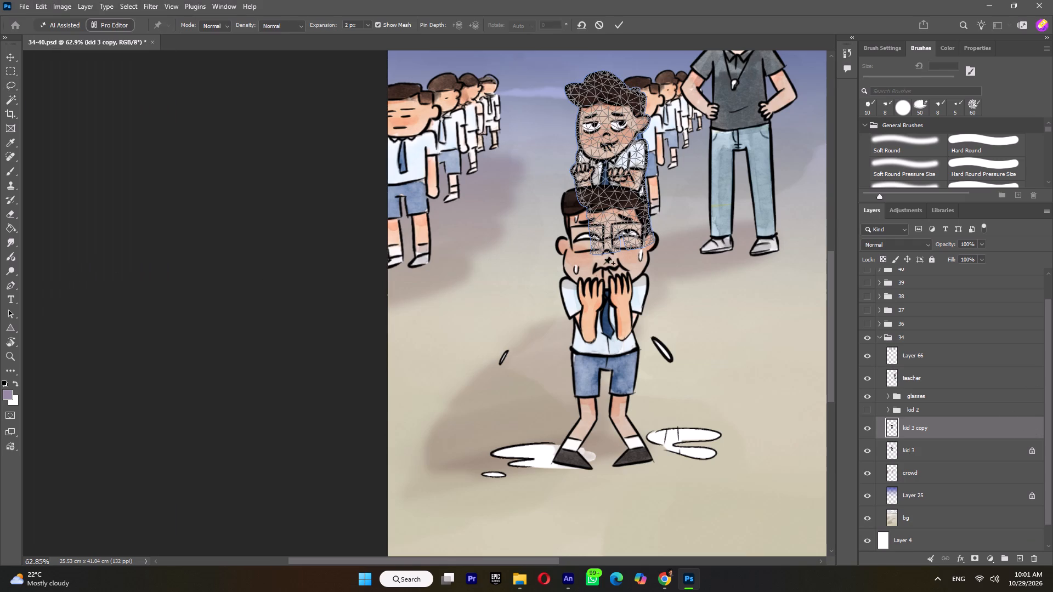
left_click(597, 251)
left_click(636, 245)
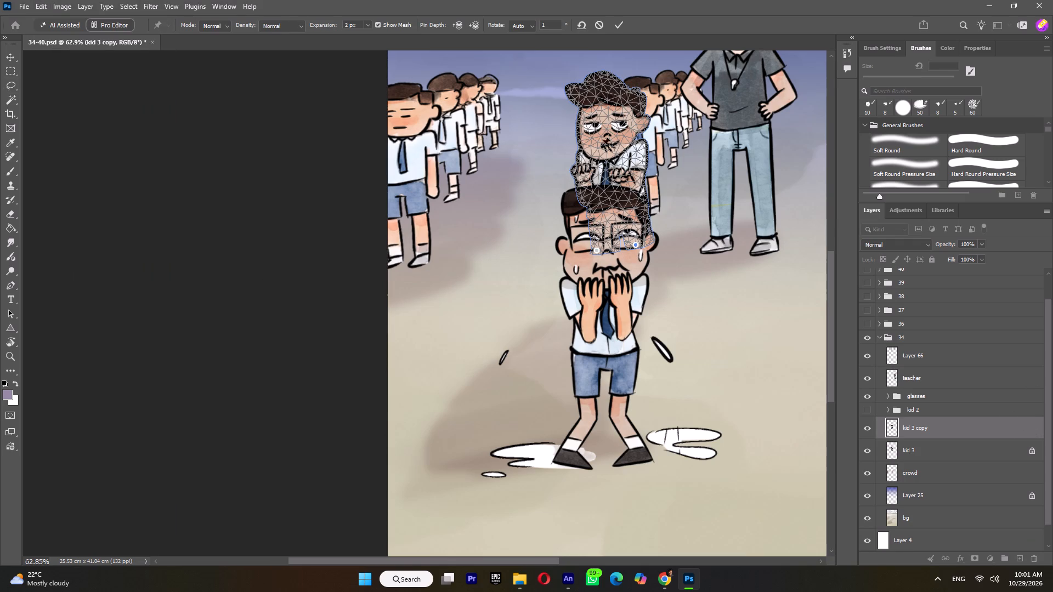
left_click(611, 157)
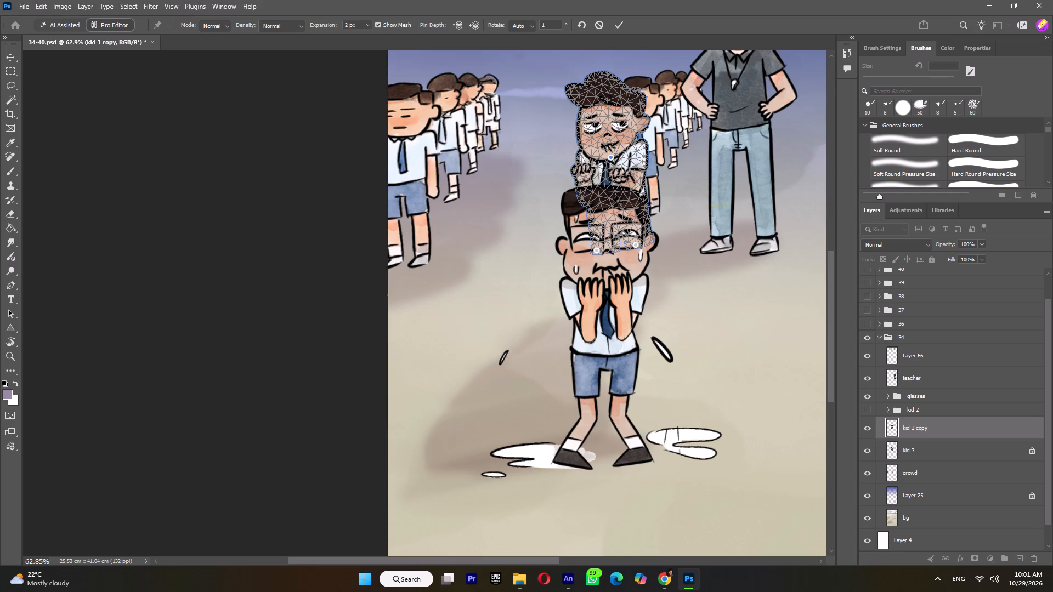
left_click(612, 207)
left_click(607, 118)
scroll(605, 77, "up", 9, "alt")
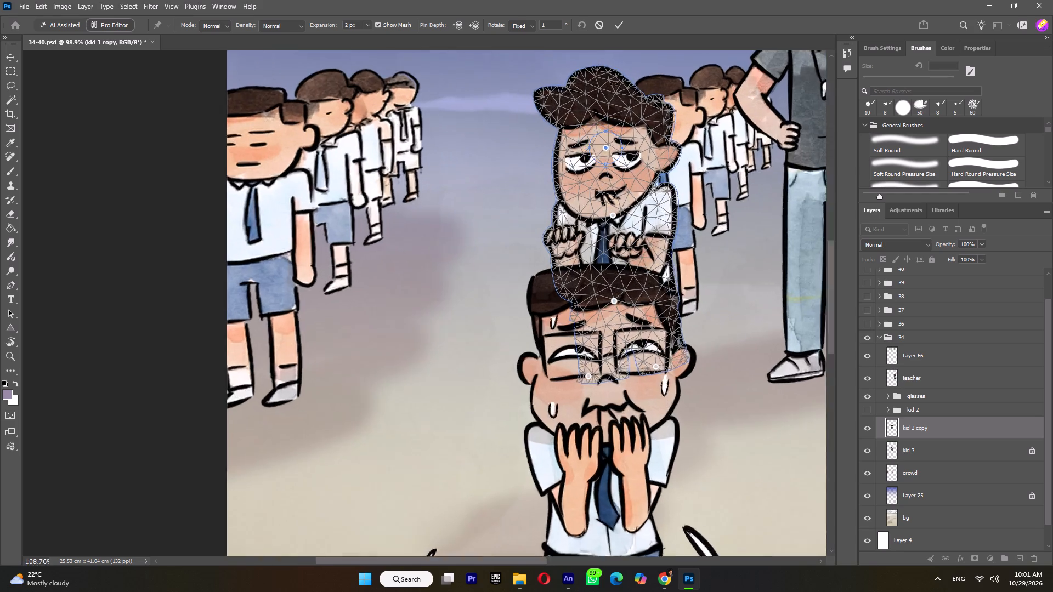
scroll(614, 87, "up", 4, "alt")
left_click(598, 206)
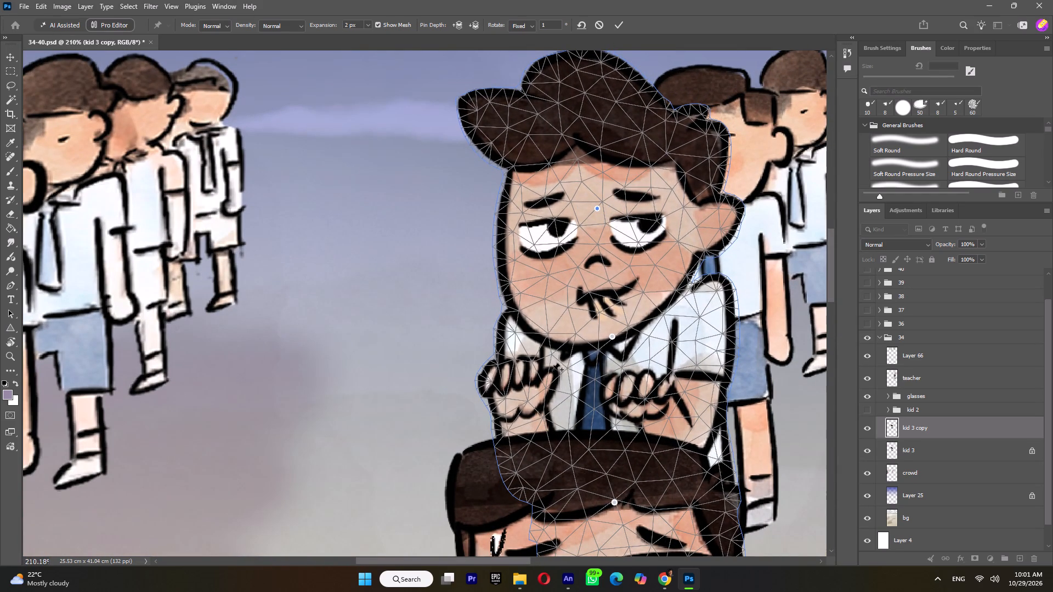
double_click(522, 396)
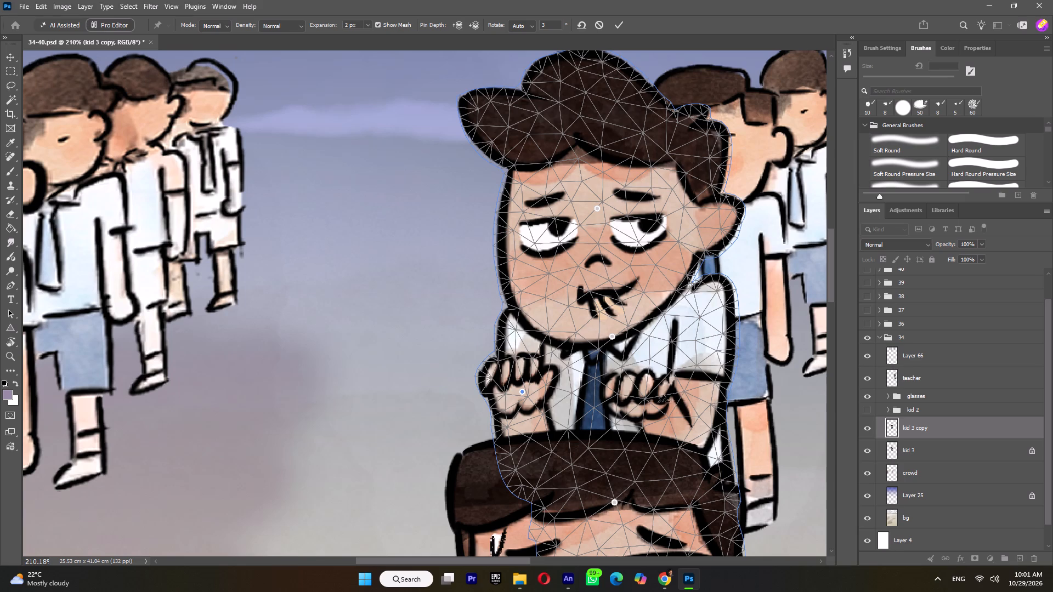
left_click(653, 403)
left_click(653, 403)
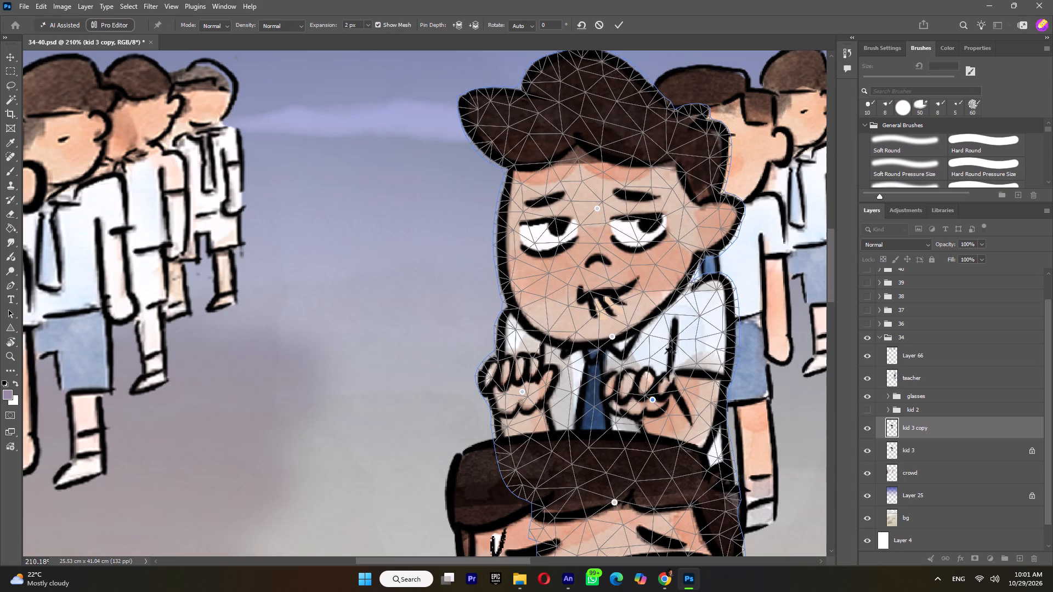
Nudge the forehead pin slightly down so the head dips a little, and apply the puppet warp.
left_click(596, 209)
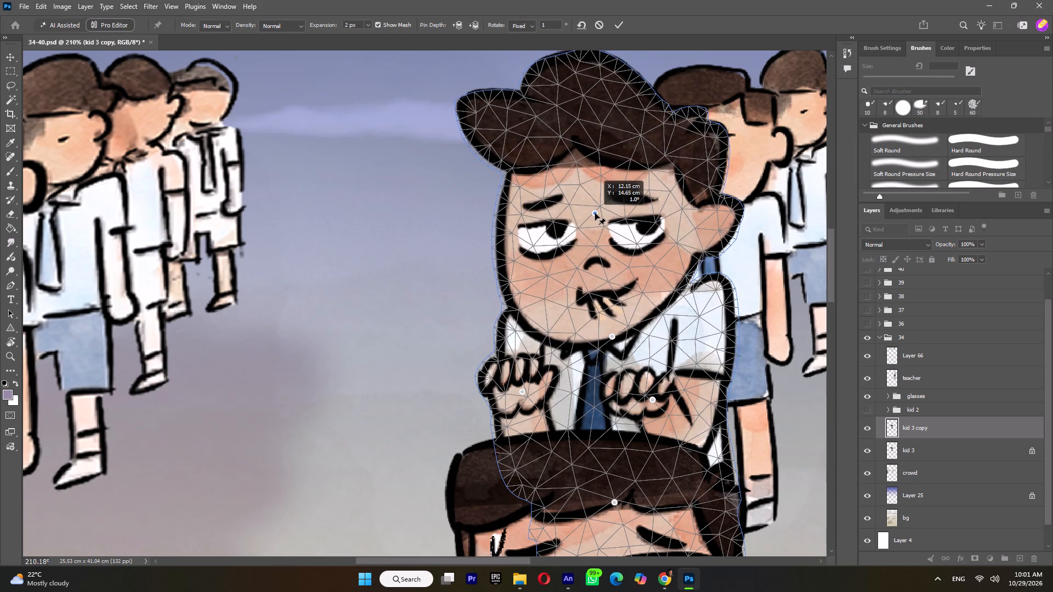
left_click(617, 25)
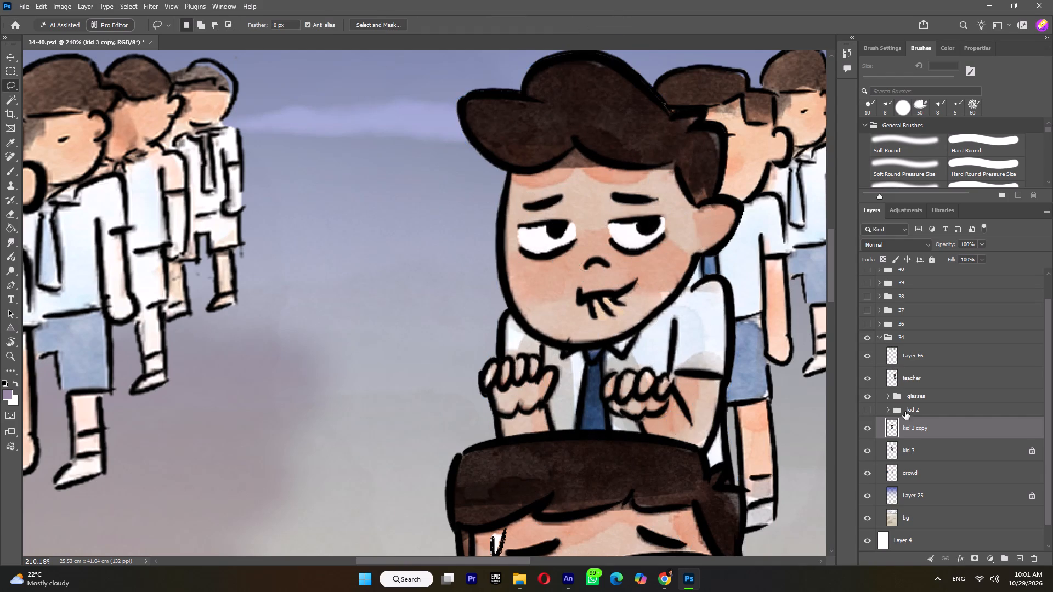
Compare the warped kid 3 copy with the original pose by toggling its visibility, and leave the copy hidden.
left_click(867, 429)
left_click(867, 429)
left_click(867, 429)
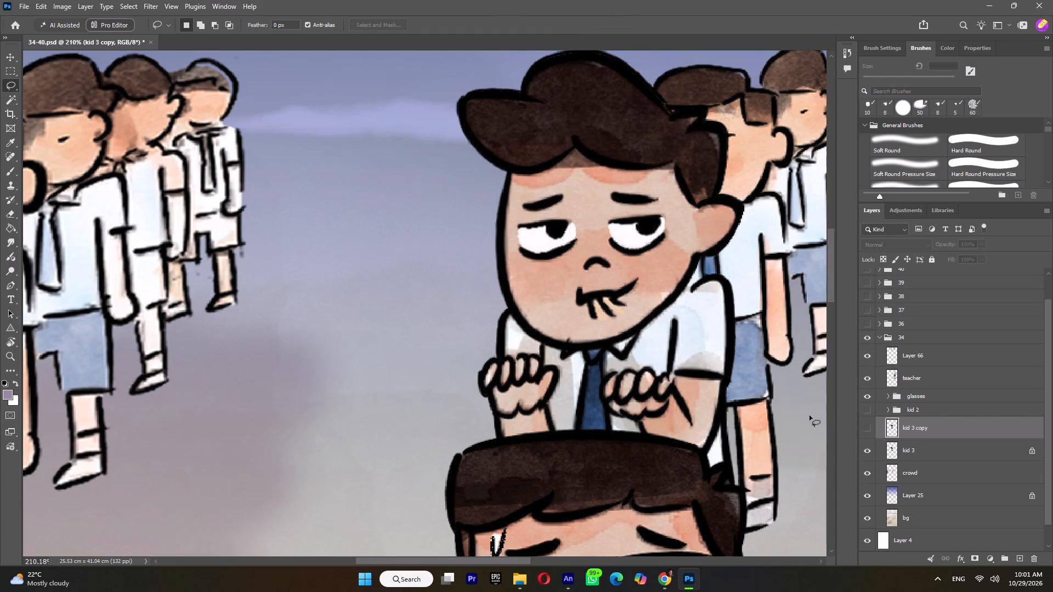
Save the document.
scroll(506, 263, "down", 15, "alt")
key("ctrl+s")
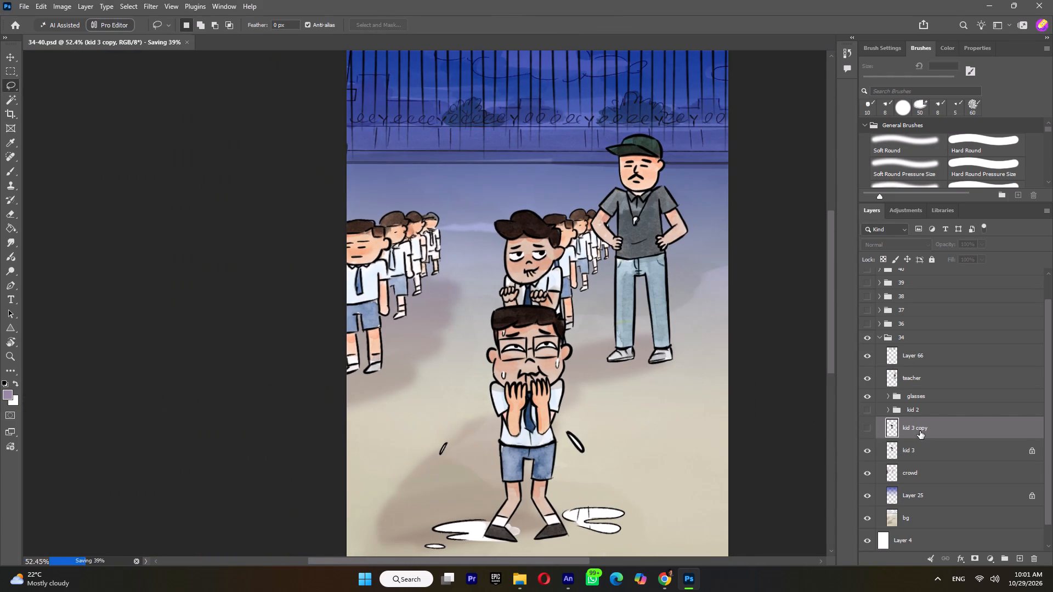
Hide the shot 34 group and show the shot 36 group to view its artwork.
scroll(974, 478, "down", 3)
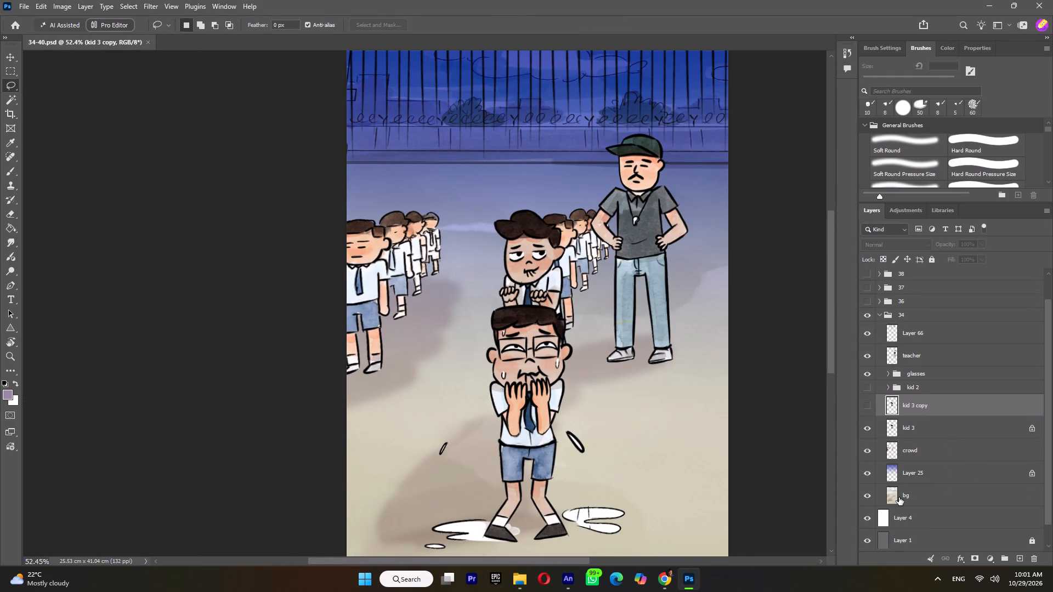
scroll(900, 496, "up", 3)
left_click(869, 368)
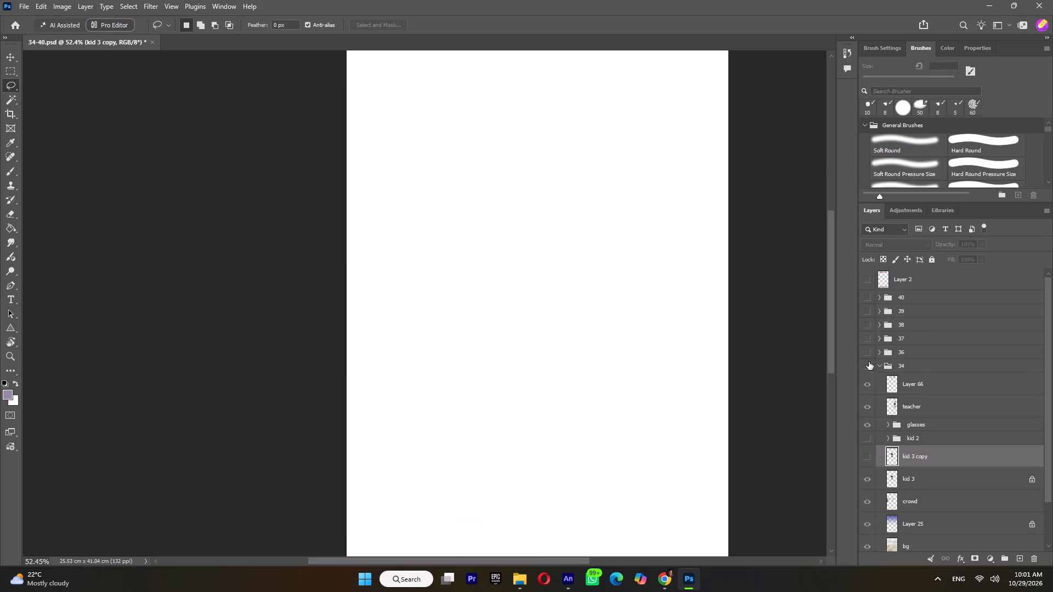
left_click(868, 352)
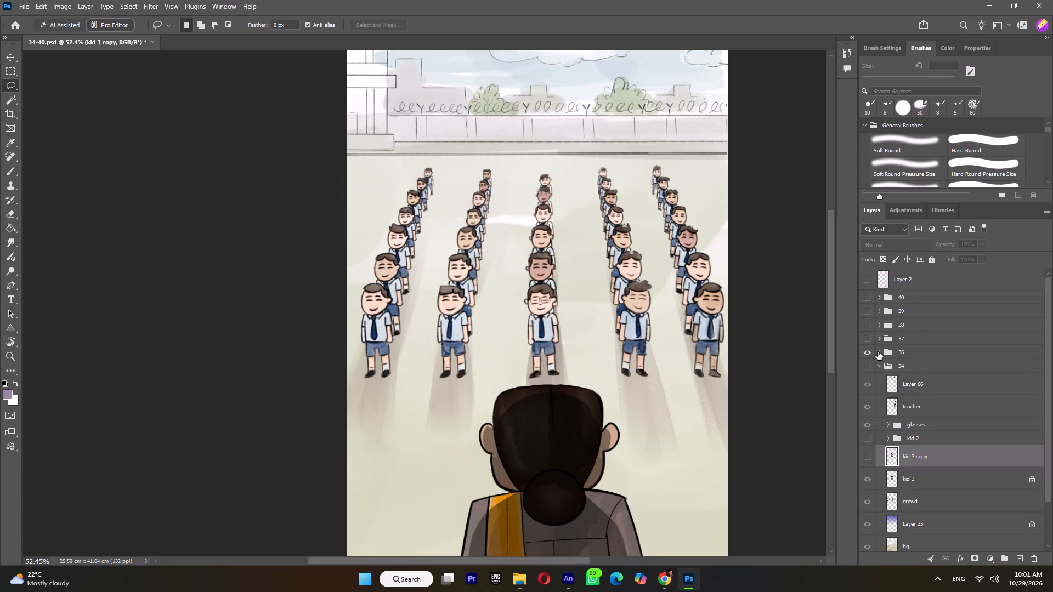
scroll(616, 422, "down", 9)
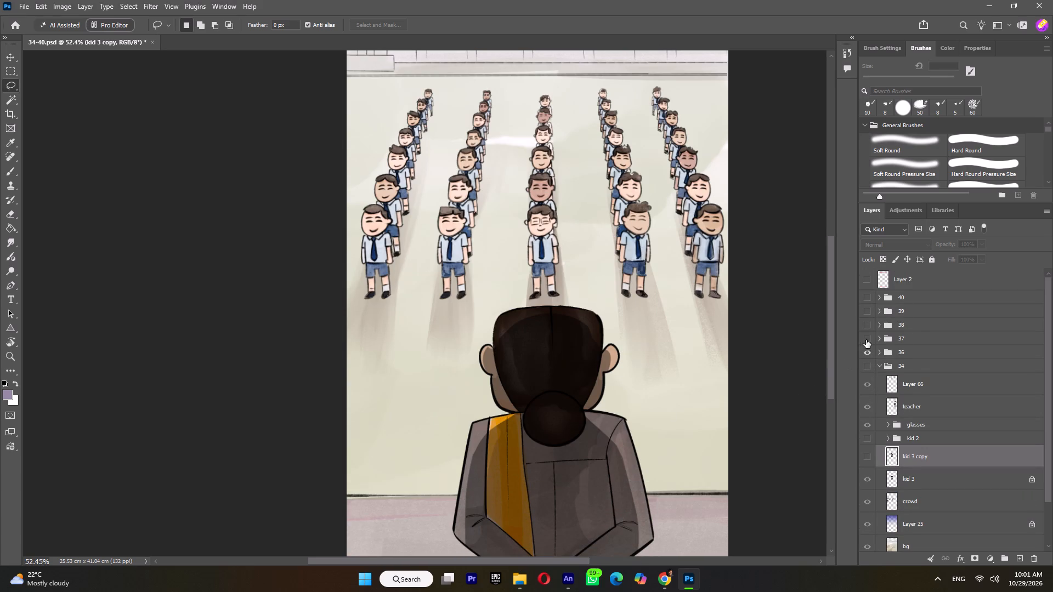
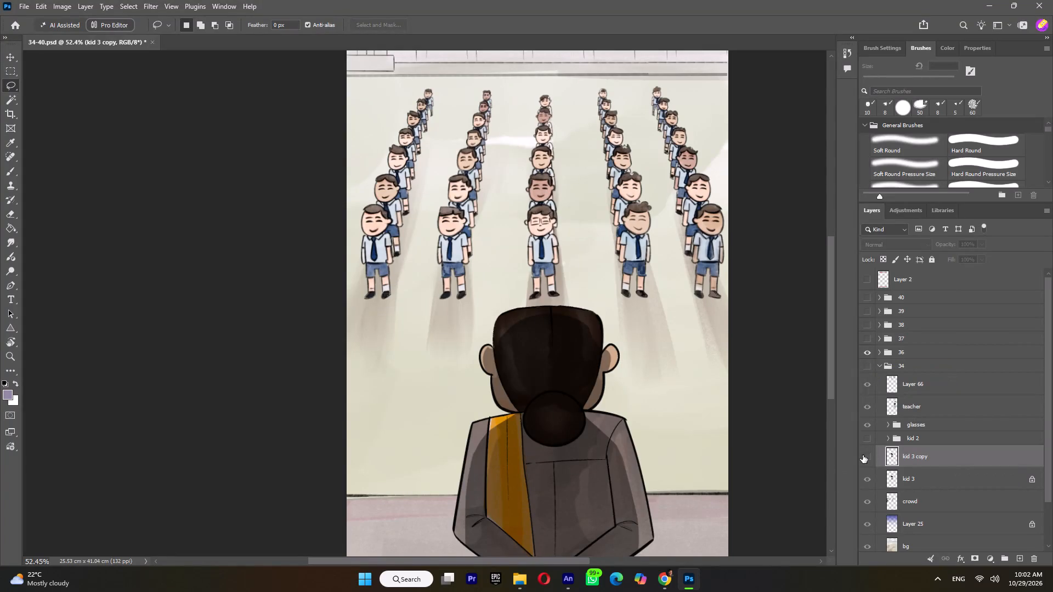
Check the kid 3 and kid 3 copy layers by toggling visibility, and leave the shot 34 group collapsed and hidden.
left_click(863, 455)
left_click(864, 455)
left_click(867, 478)
left_click(867, 478)
left_click(877, 368)
left_click(867, 372)
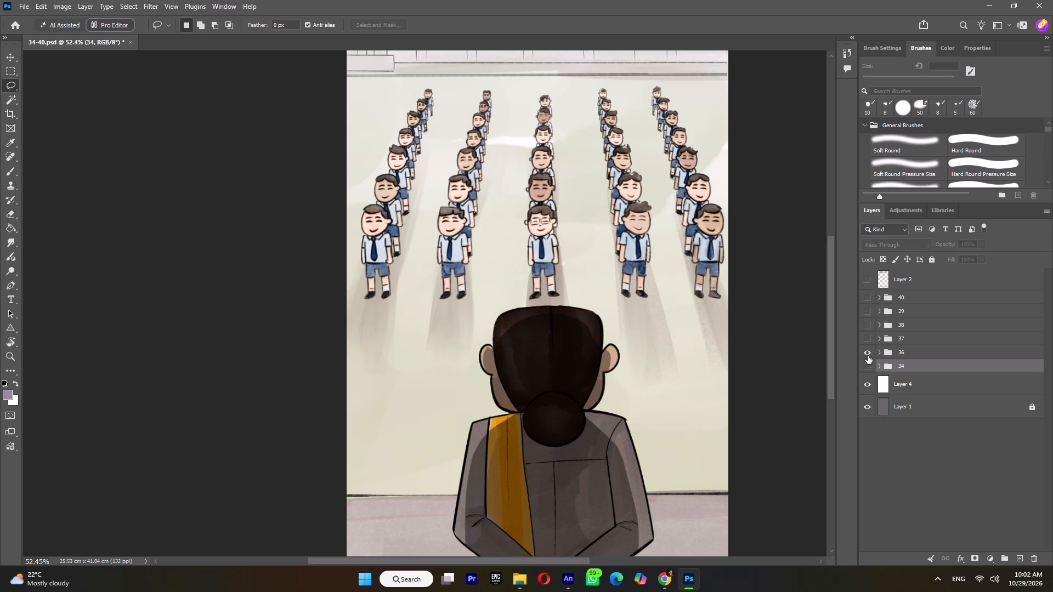
Expand the shot 36 group and identify what its kids layer and Layer 6 contain by toggling their visibility.
left_click(879, 351)
left_click(867, 371)
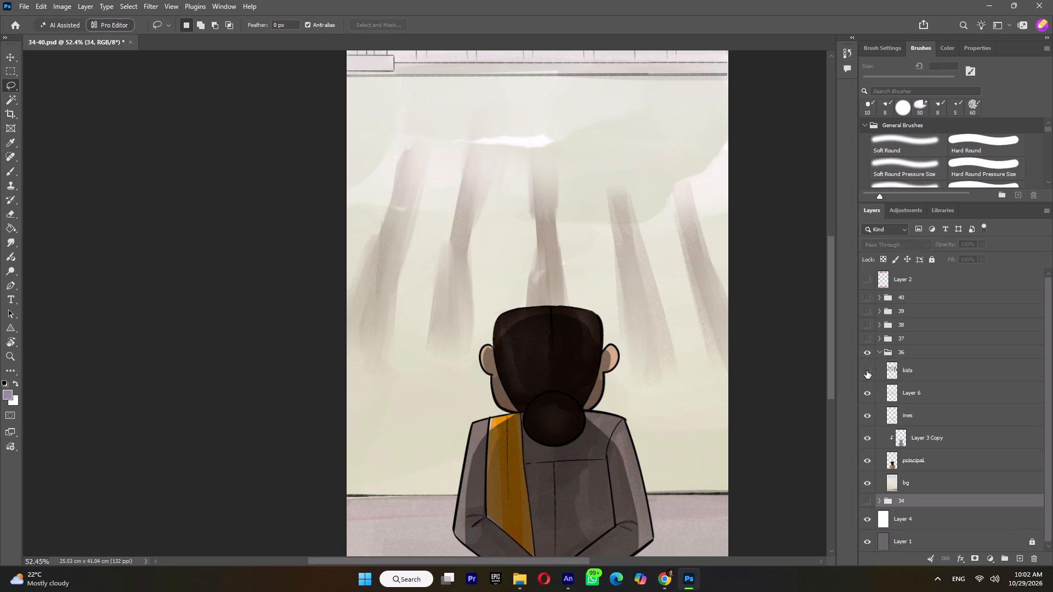
left_click(867, 371)
left_click(867, 385)
left_click(867, 389)
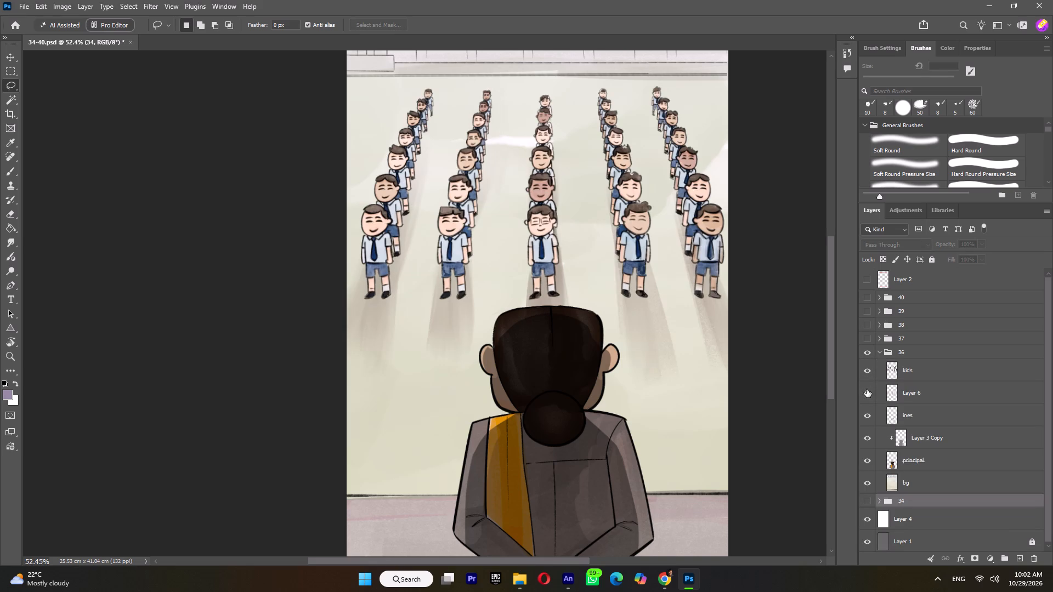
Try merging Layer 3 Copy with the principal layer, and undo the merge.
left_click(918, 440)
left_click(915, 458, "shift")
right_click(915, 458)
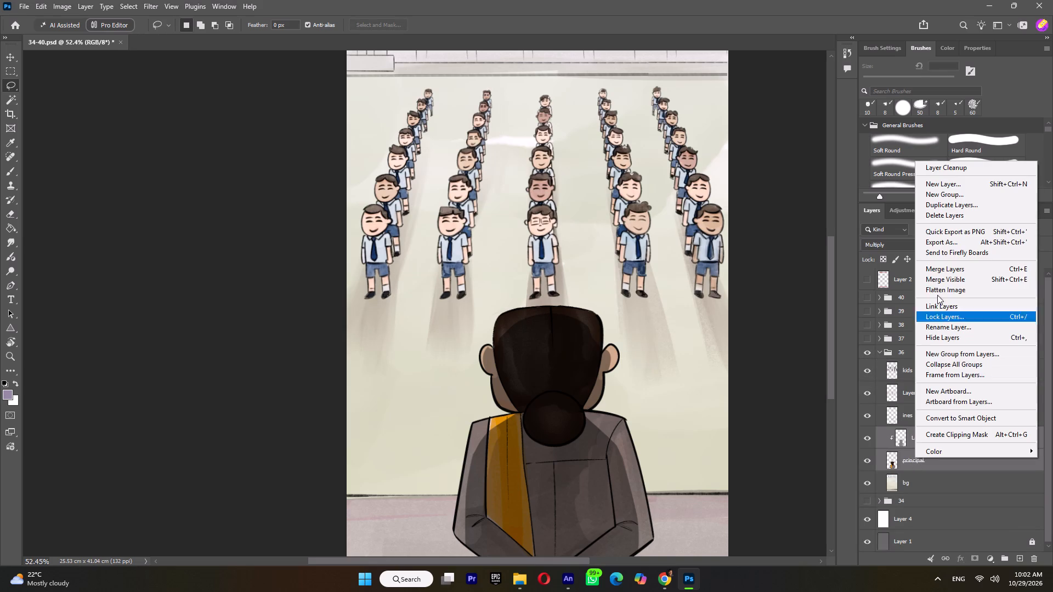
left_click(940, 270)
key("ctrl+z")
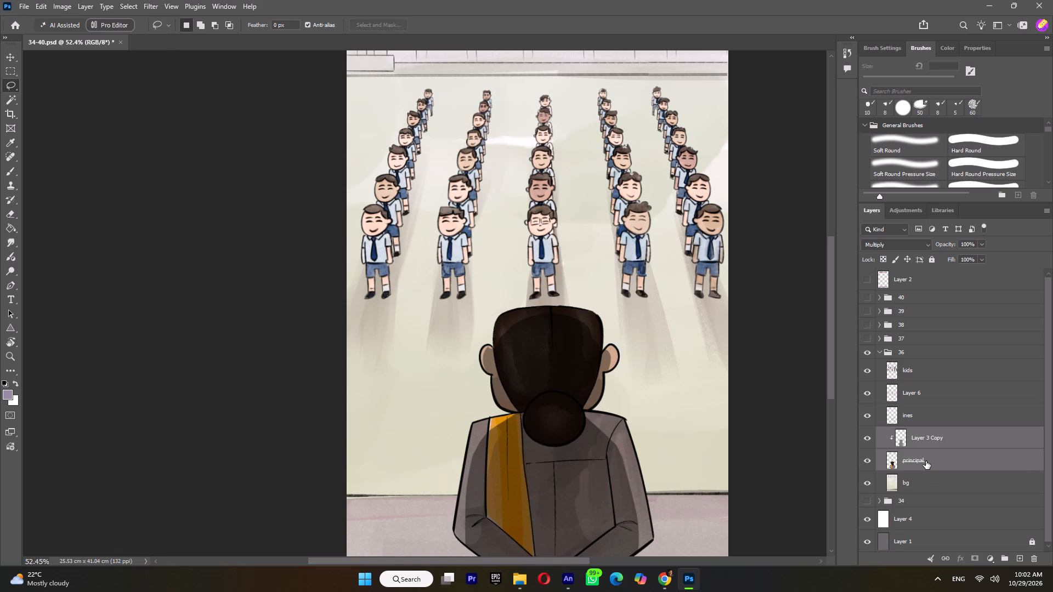
Release the clipping mask on Layer 3 Copy in the shot 36 group.
left_click(936, 437)
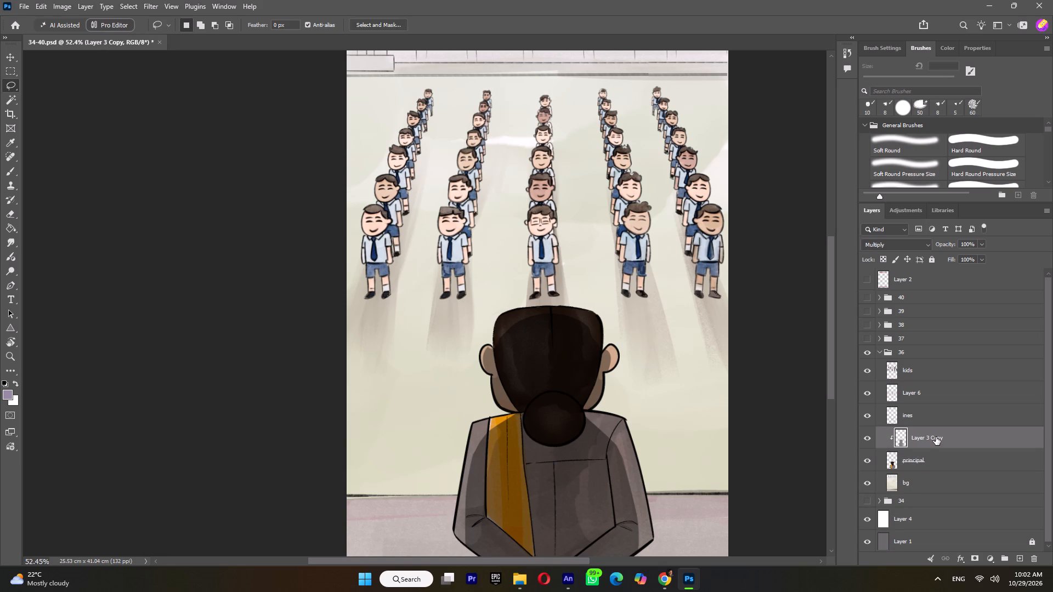
right_click(936, 437)
left_click(969, 354)
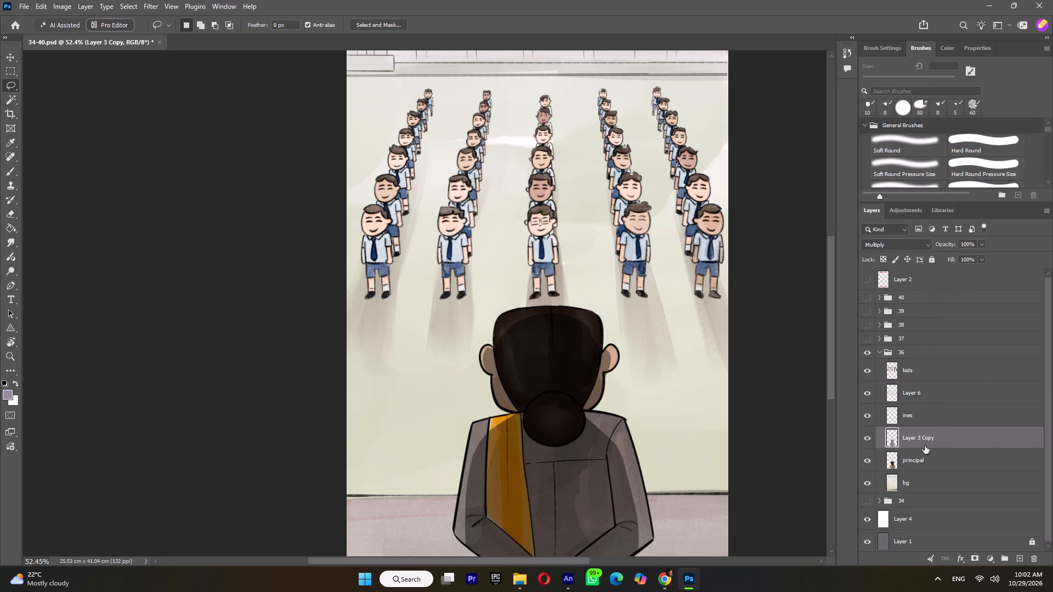
Examine what Layer 3 Copy and the principal layer contribute to the shot 36 figure by toggling each one's visibility.
left_click(868, 437)
left_click(868, 437)
scroll(549, 323, "down", 4, "alt")
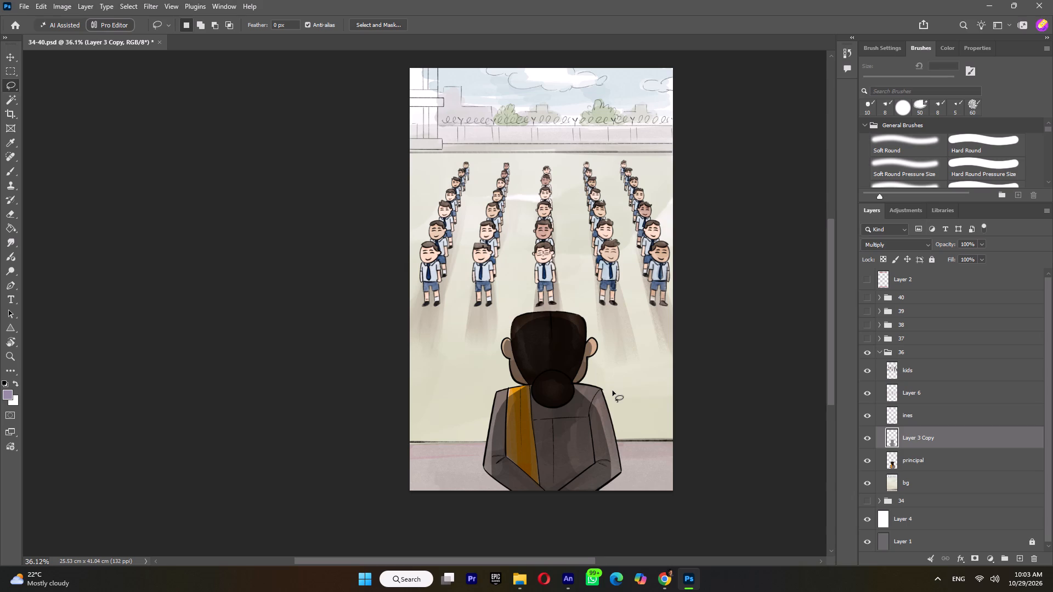
left_click(868, 442)
left_click(868, 442)
left_click(871, 458)
left_click(871, 458)
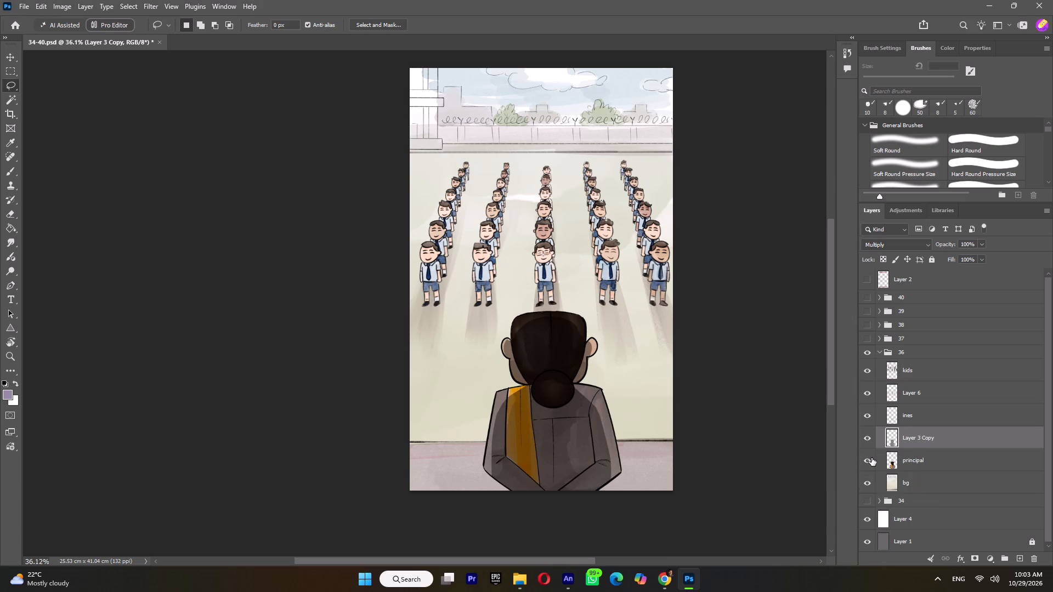
left_click(871, 458)
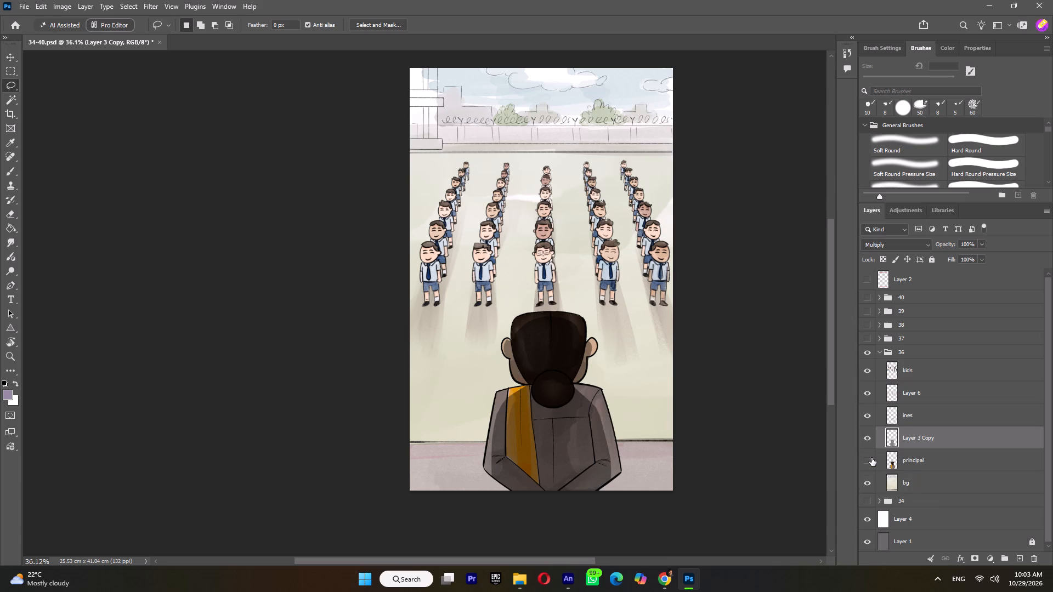
left_click(871, 458)
Move the ines line-art layer below Layer 3 Copy, directly above the principal layer, and keep it visible.
left_click(869, 415)
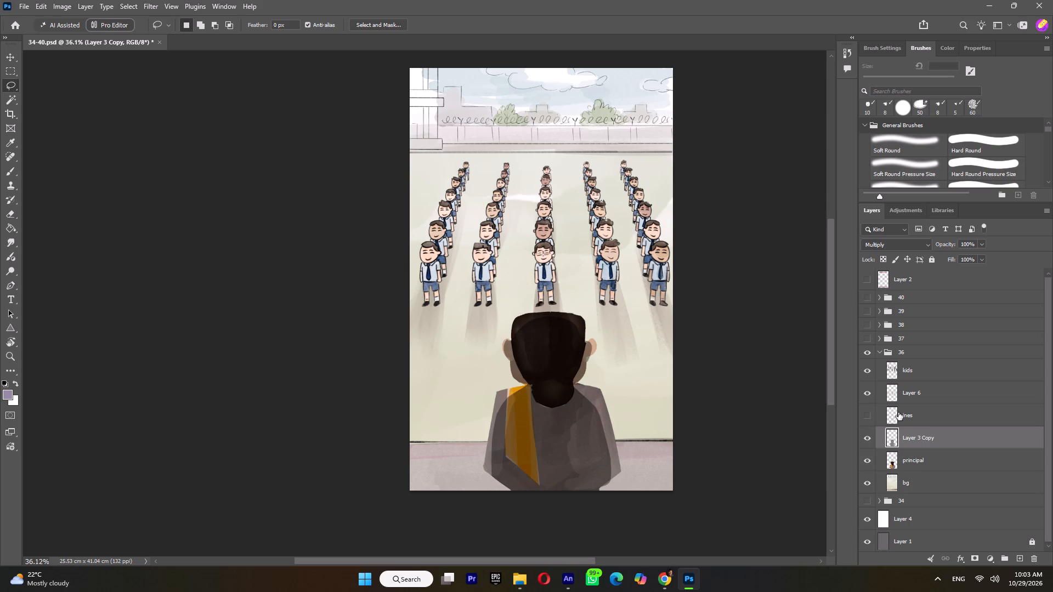
left_click(898, 412)
left_click_drag(912, 412, 912, 444)
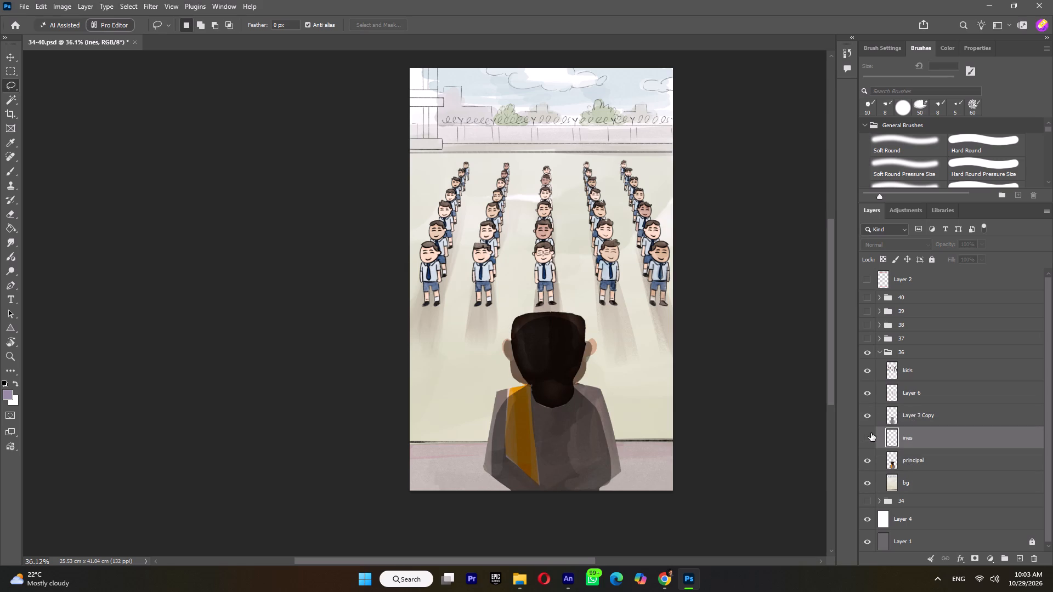
left_click(870, 436)
Merge the ines line-art layer with the principal layer.
left_click(925, 455)
left_click(925, 442, "shift")
right_click(924, 442, "shift")
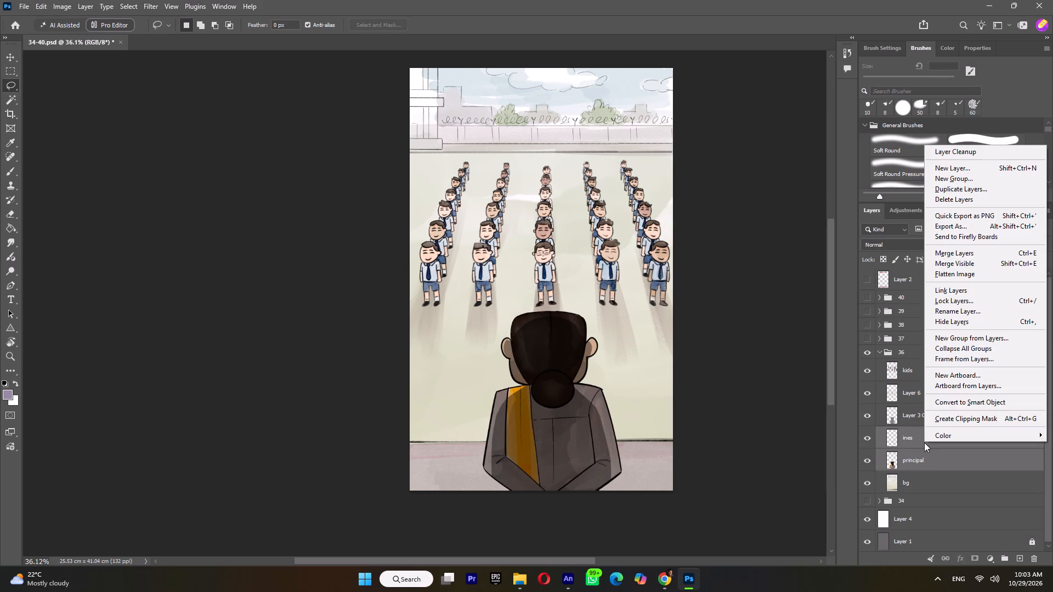
left_click(961, 256)
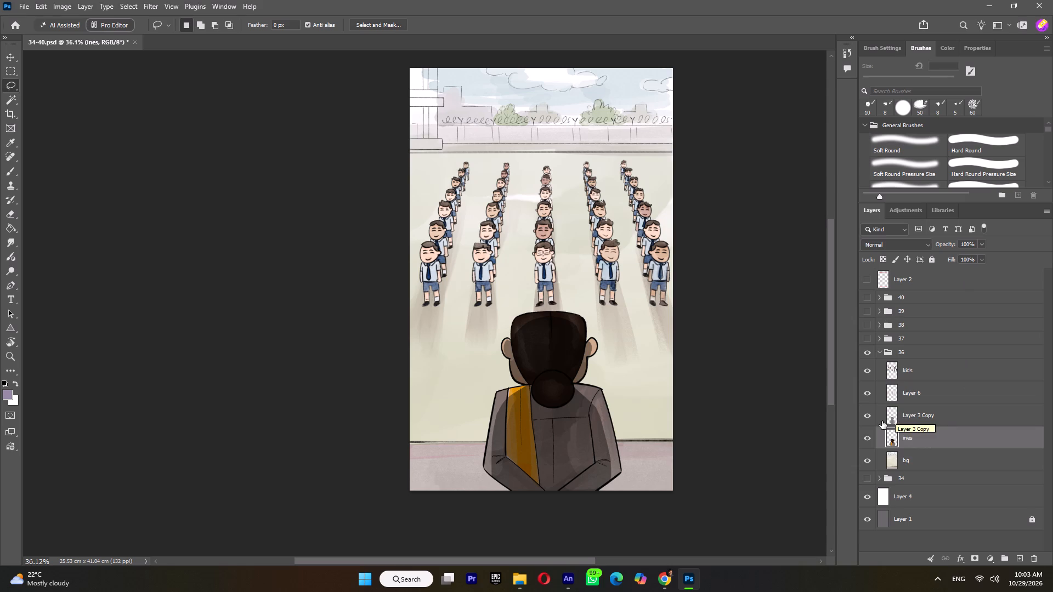
Duplicate the merged ines layer, keeping the default copy name.
right_click(919, 438)
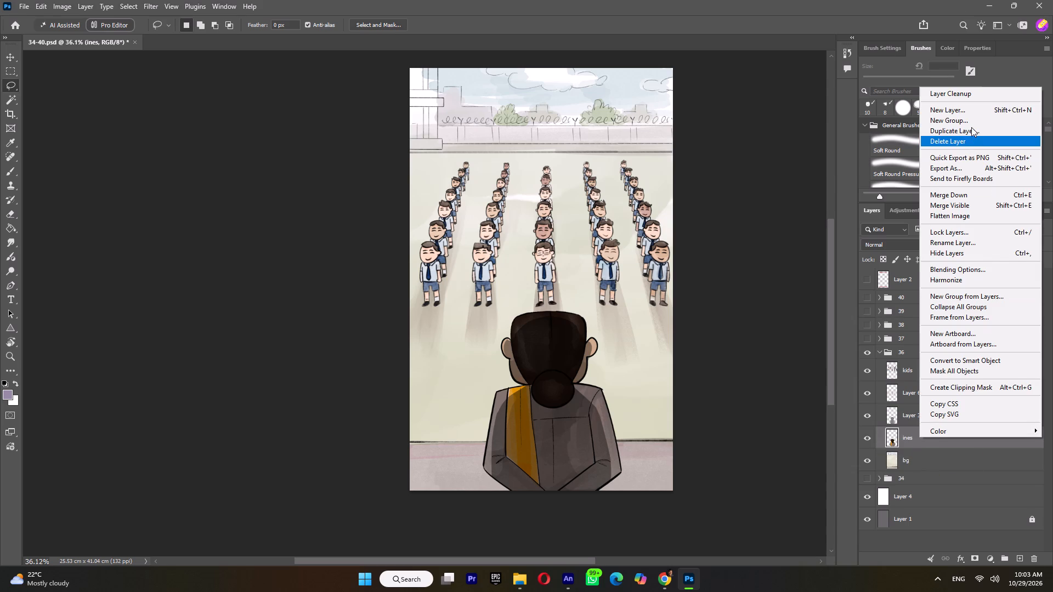
left_click(971, 127)
left_click(624, 156)
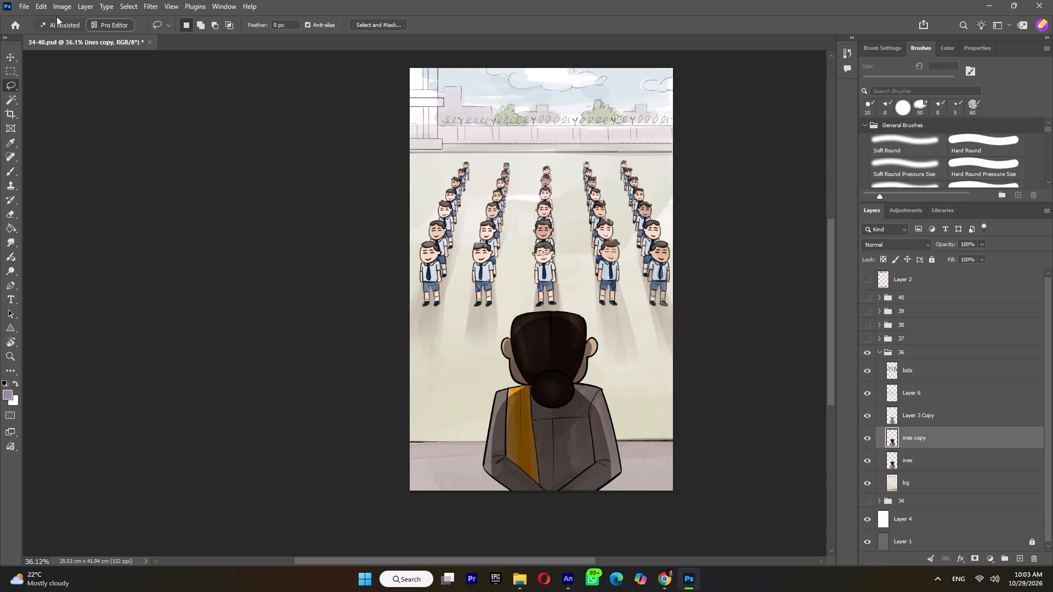
Start Puppet Warp on the ines copy and place pins along the bottom edge, on the hair bun, head and both shoulders.
left_click(42, 8)
left_click(90, 270)
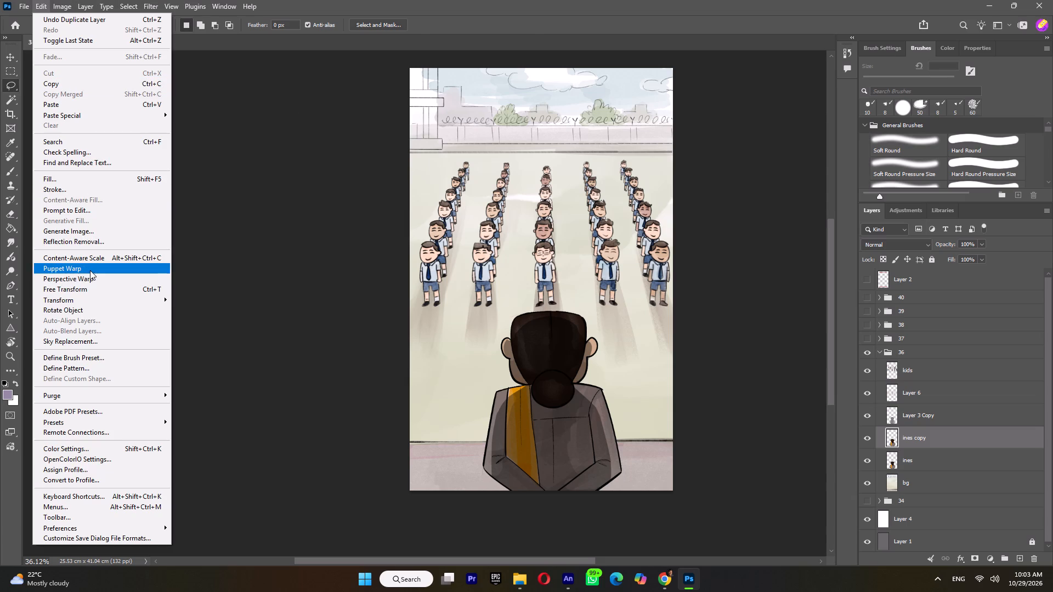
left_click(519, 491)
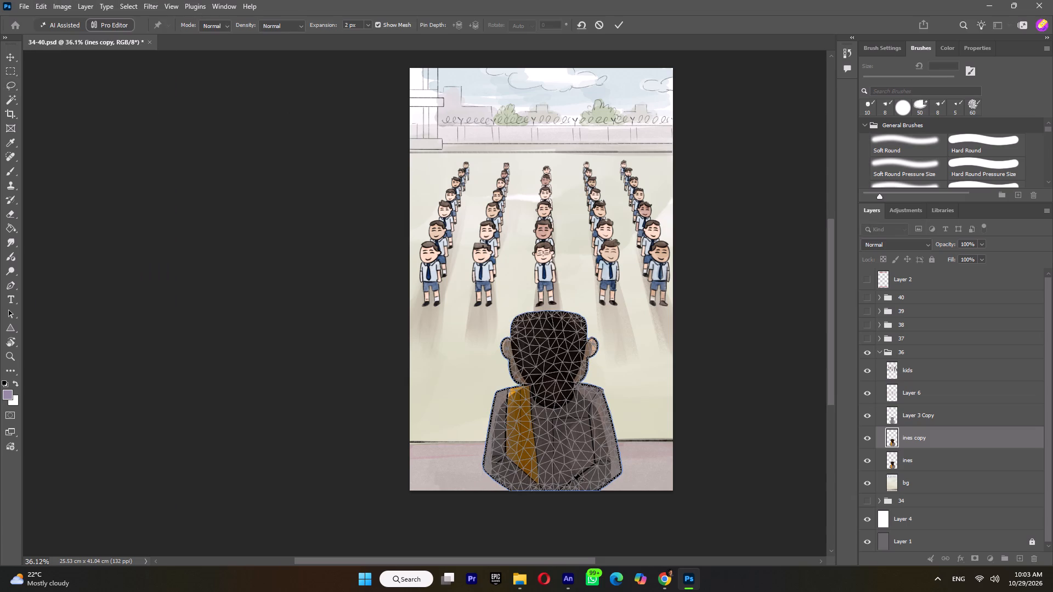
left_click(520, 488)
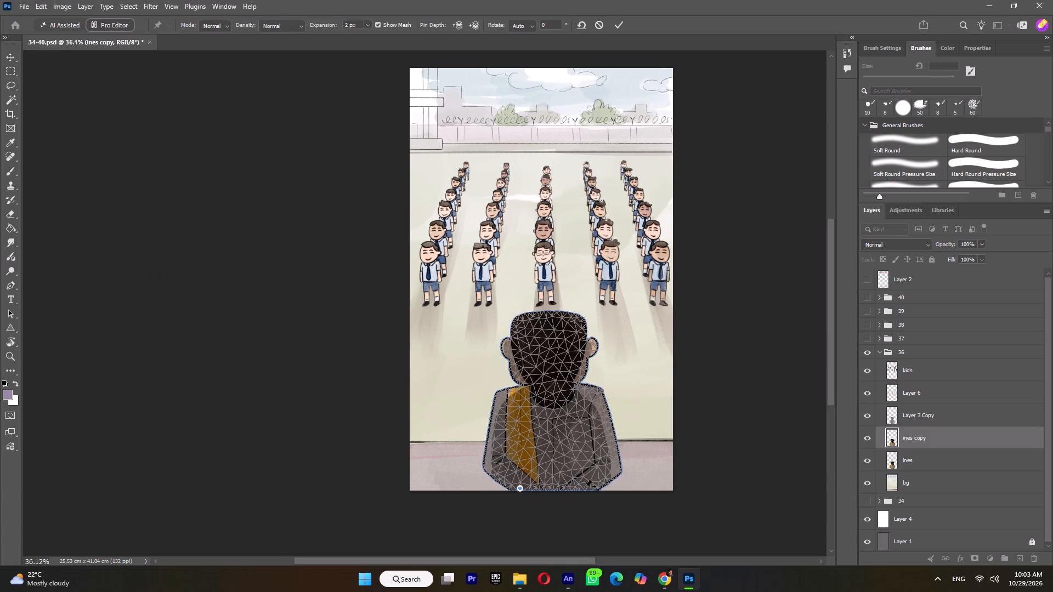
left_click(585, 487)
left_click(553, 391)
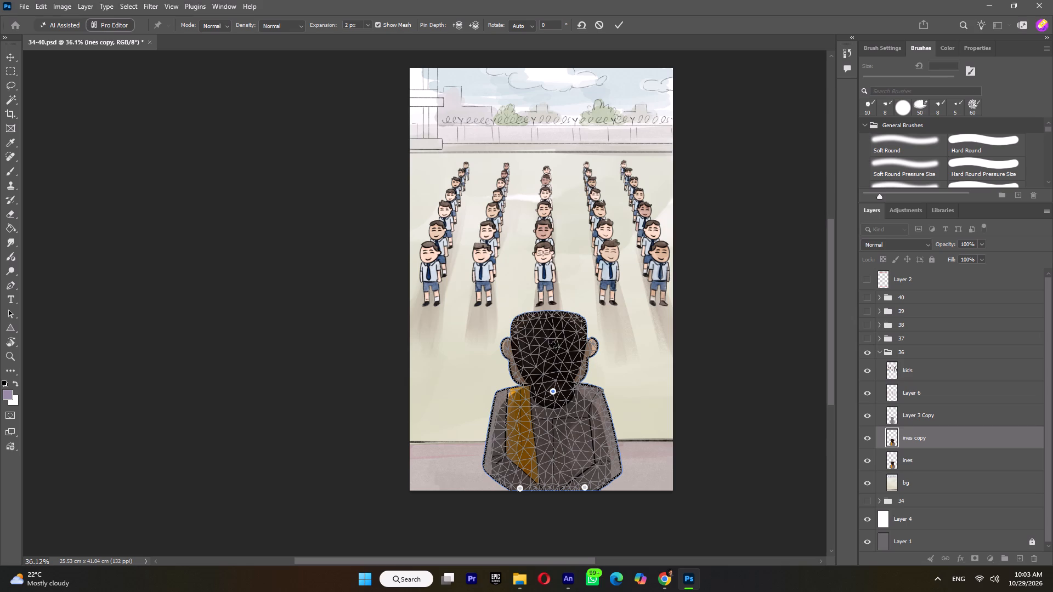
left_click(548, 349)
left_click(503, 400)
left_click(592, 402)
Nudge both shoulder pins slightly upward and apply the puppet warp.
scroll(593, 396, "up", 9, "alt")
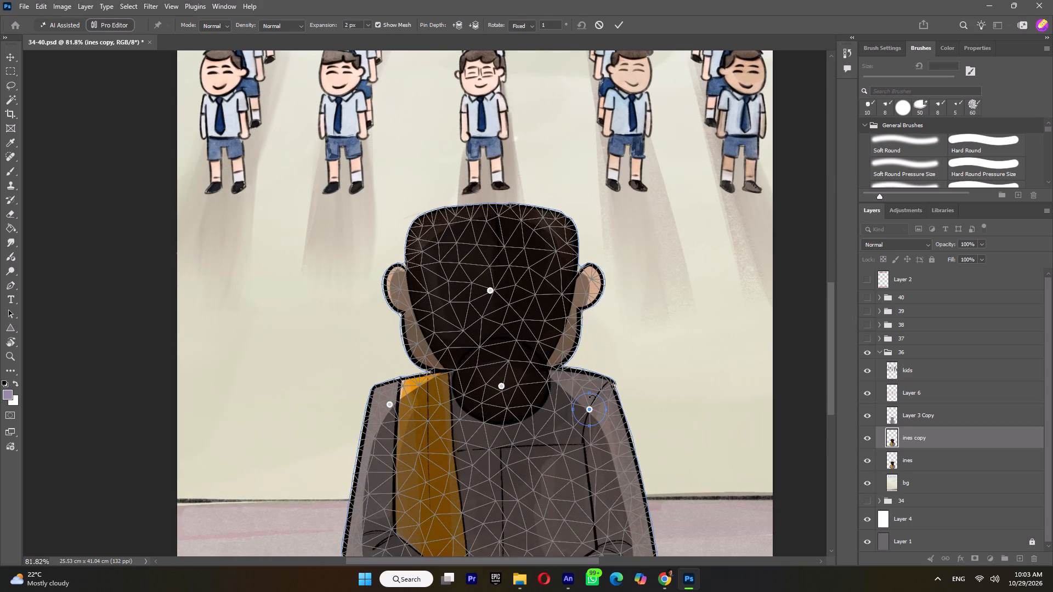
scroll(592, 396, "up", 3, "alt")
left_click_drag(588, 413, 588, 408)
left_click_drag(323, 408, 323, 403)
left_click(456, 255)
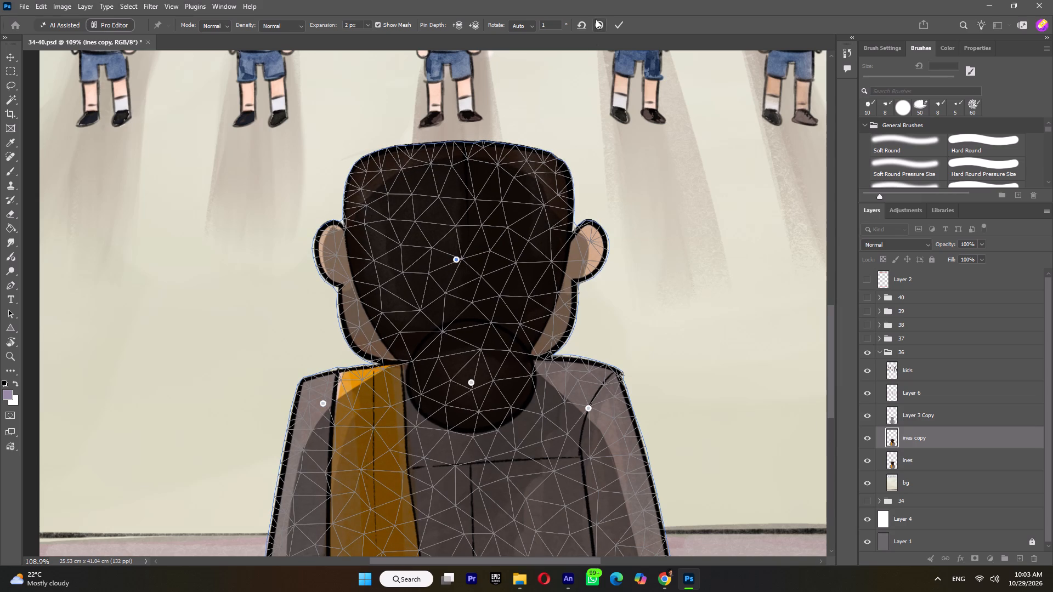
left_click(615, 23)
Compare the warped ines copy with the original pose by toggling its visibility, and leave the copy hidden.
scroll(535, 366, "down", 11, "alt")
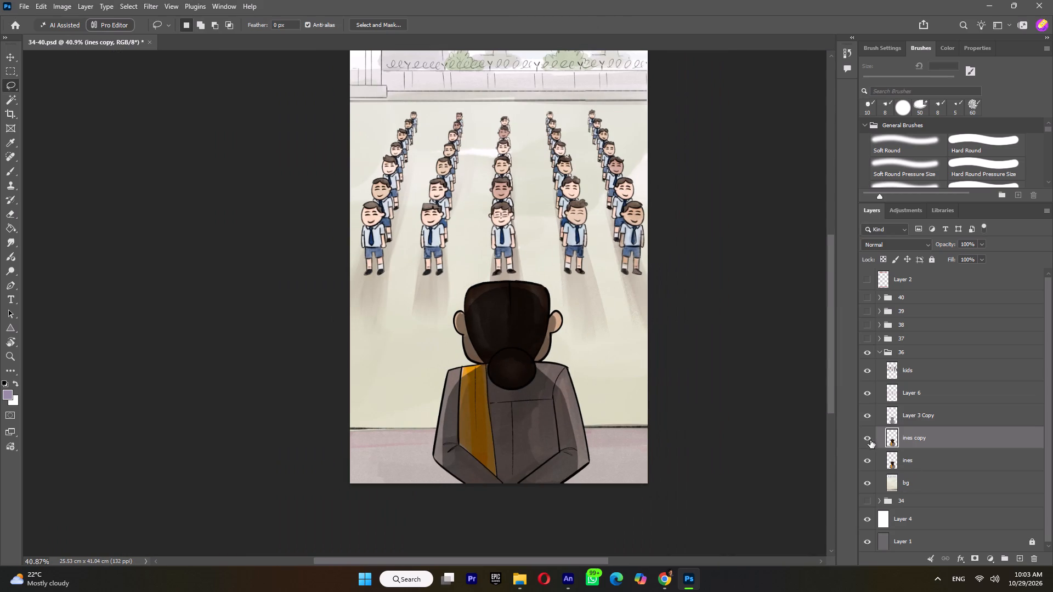
left_click(864, 439)
left_click(867, 437)
left_click(867, 437)
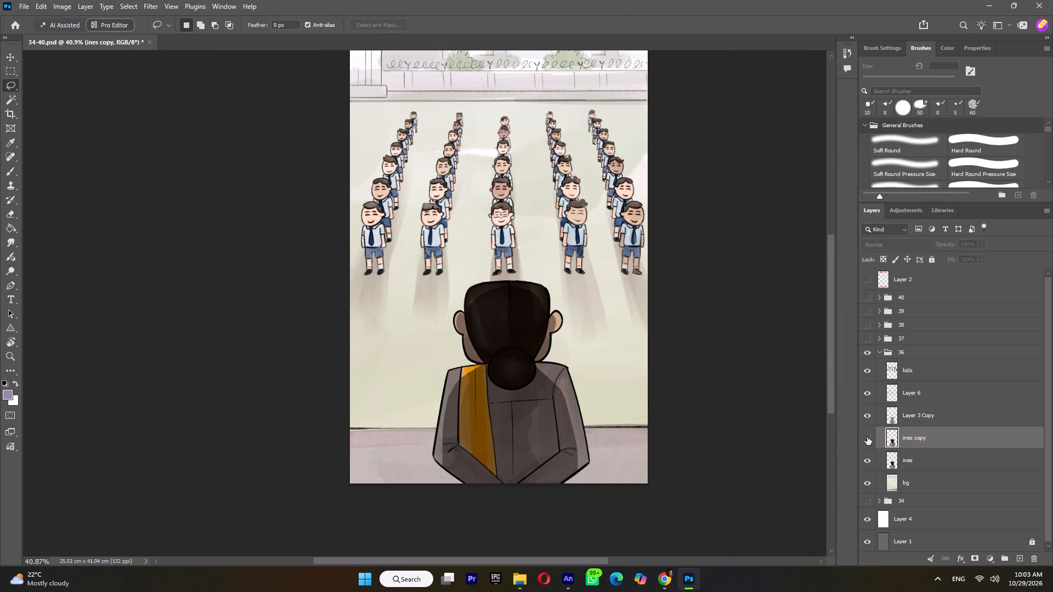
left_click(867, 437)
left_click(867, 437)
left_click(867, 437)
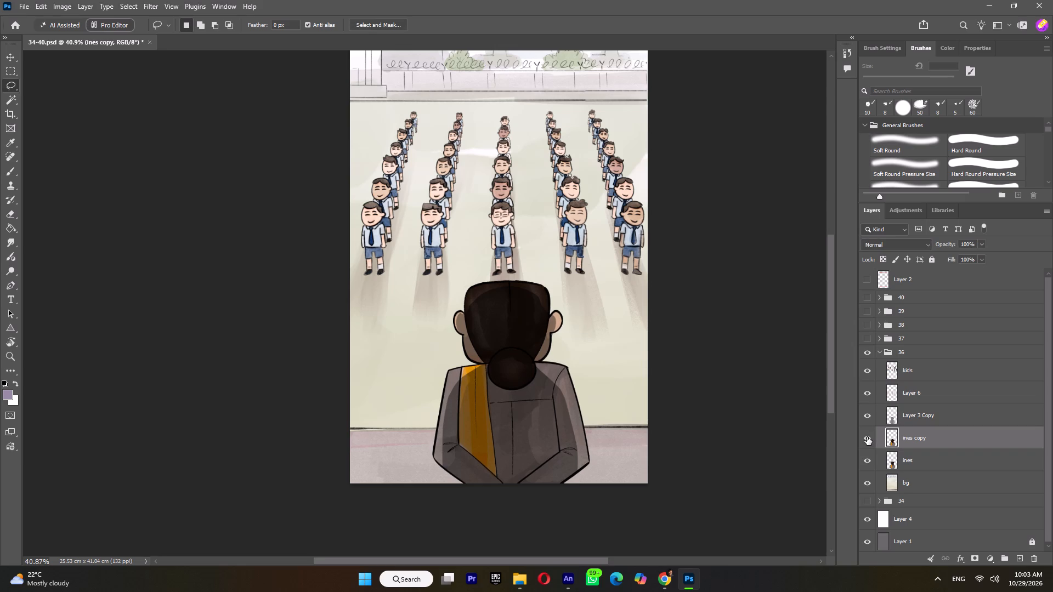
left_click(868, 439)
left_click(868, 439)
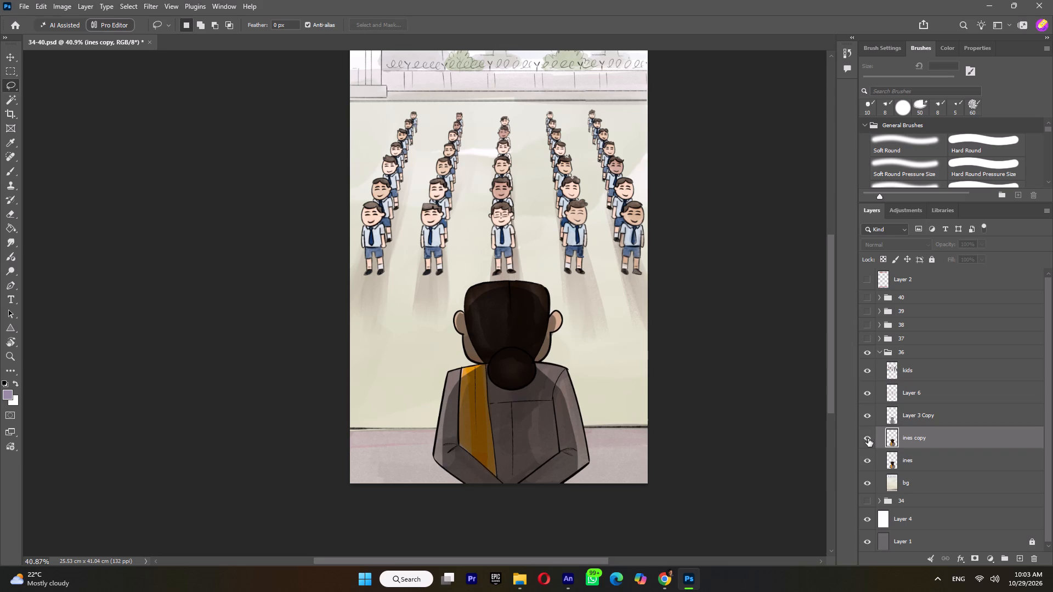
left_click(868, 439)
left_click(868, 439)
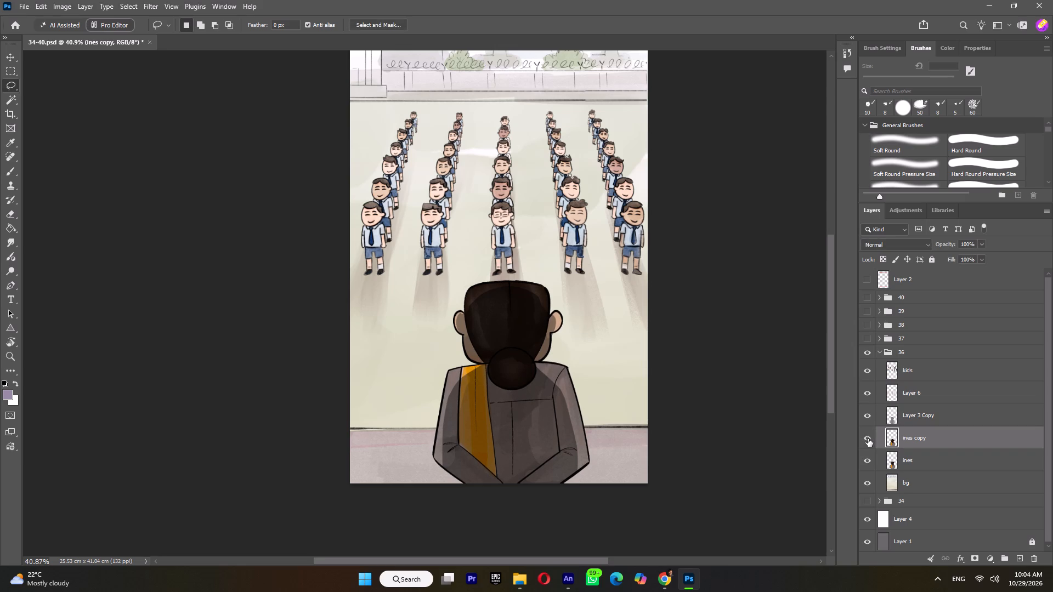
left_click(868, 439)
Hide the shot 36 group, show and expand the shot 37 group, and hide its Layer 12.
scroll(883, 432, "up", 1)
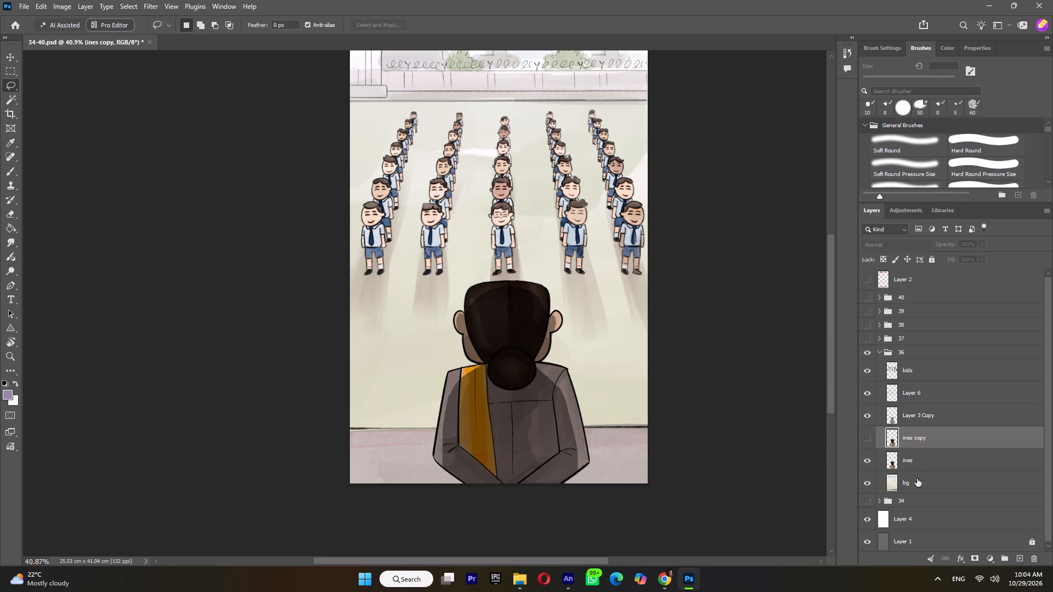
left_click(867, 358)
left_click(867, 338)
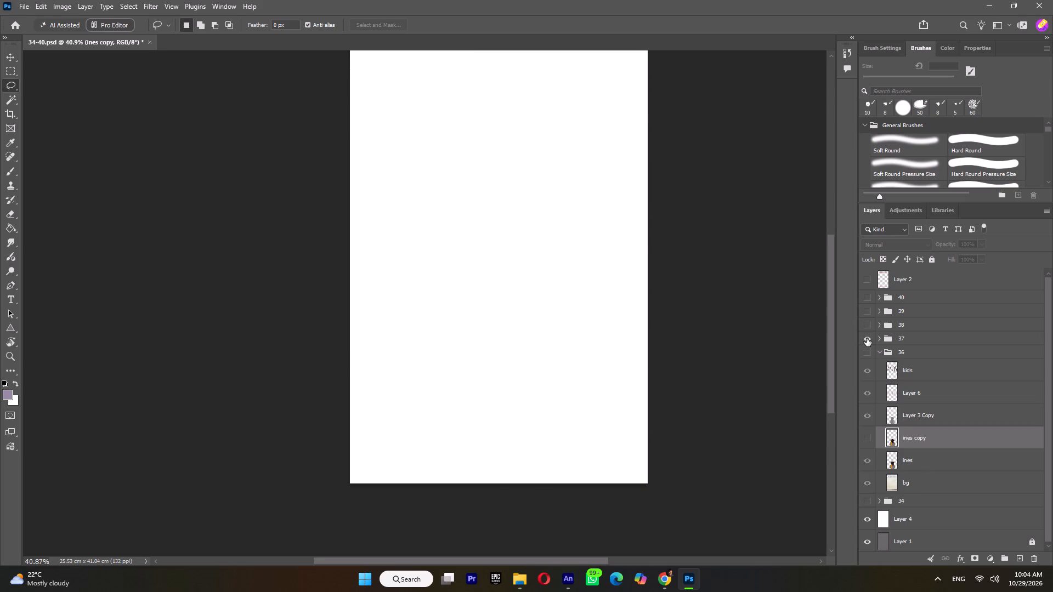
left_click(880, 338)
left_click(871, 360)
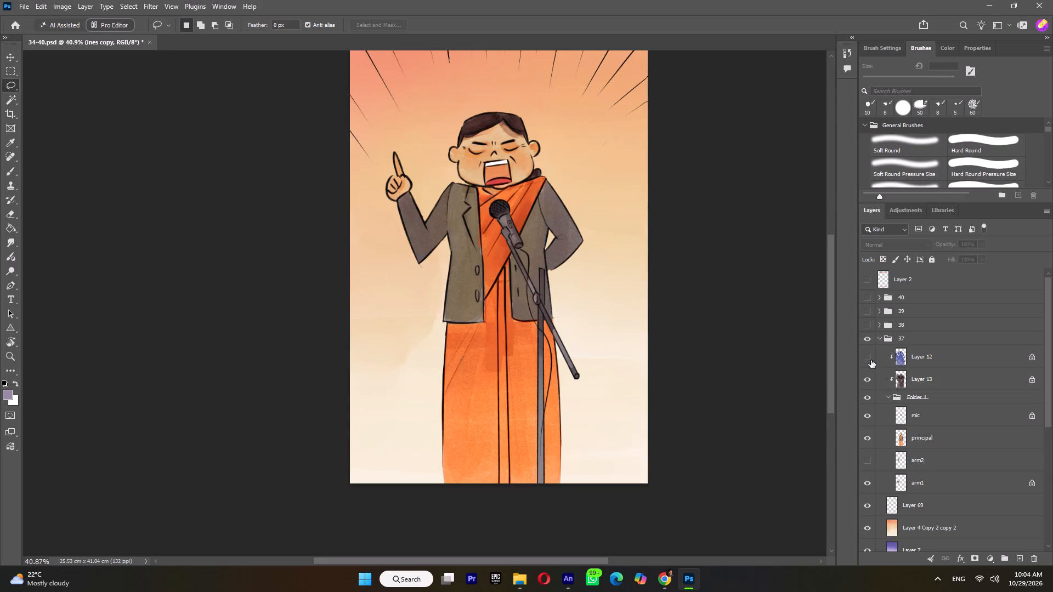
Show Layer 12 in the shot 37 group again and make it the active layer.
left_click(871, 360)
left_click(937, 357)
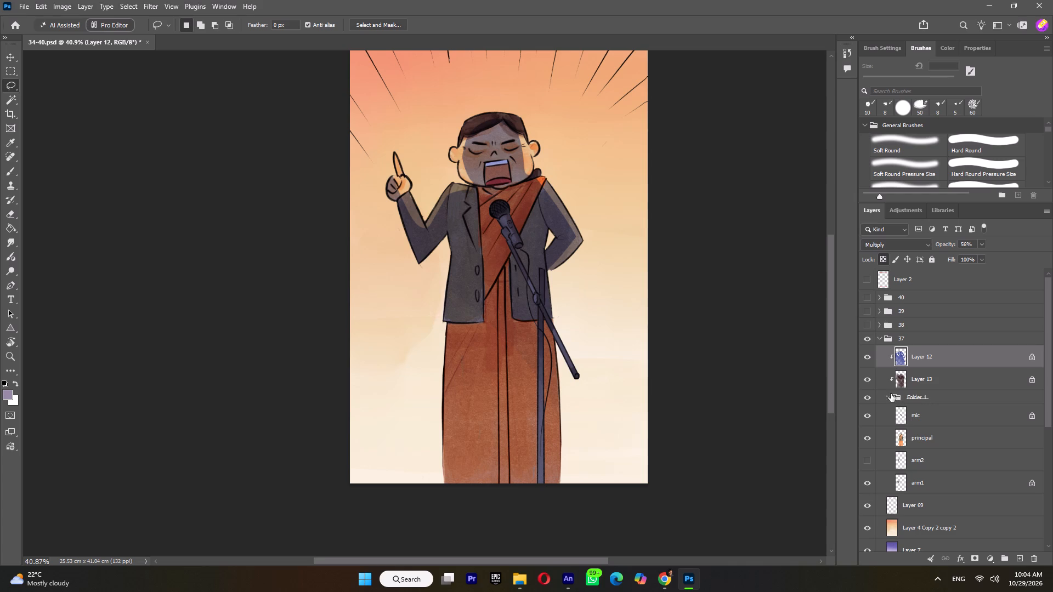
Examine what the mic, arm2, Layer 12 and Layer 13 layers contribute by toggling each one's visibility.
left_click(868, 414)
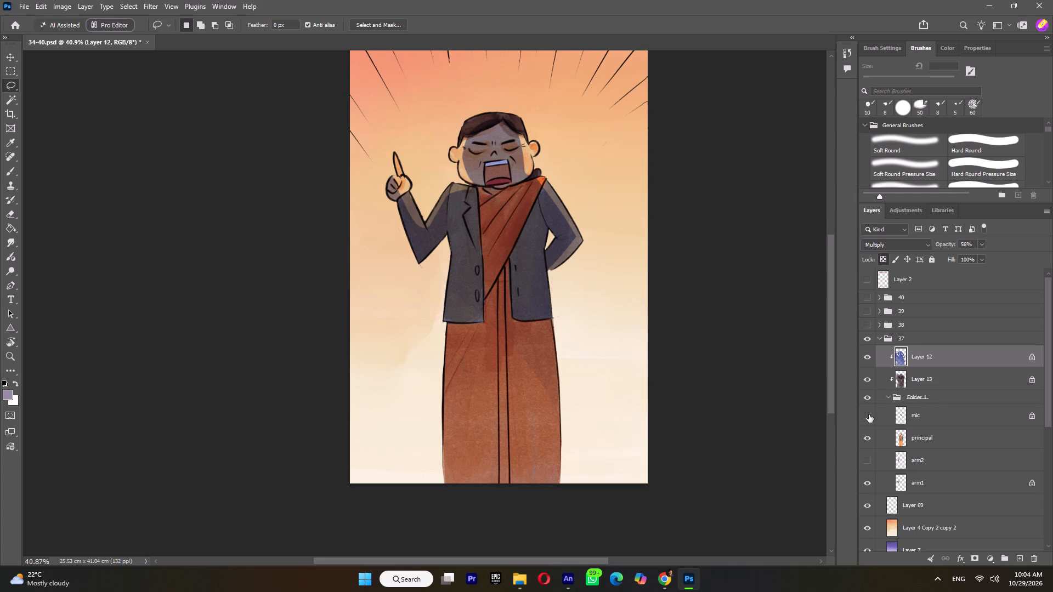
left_click(869, 414)
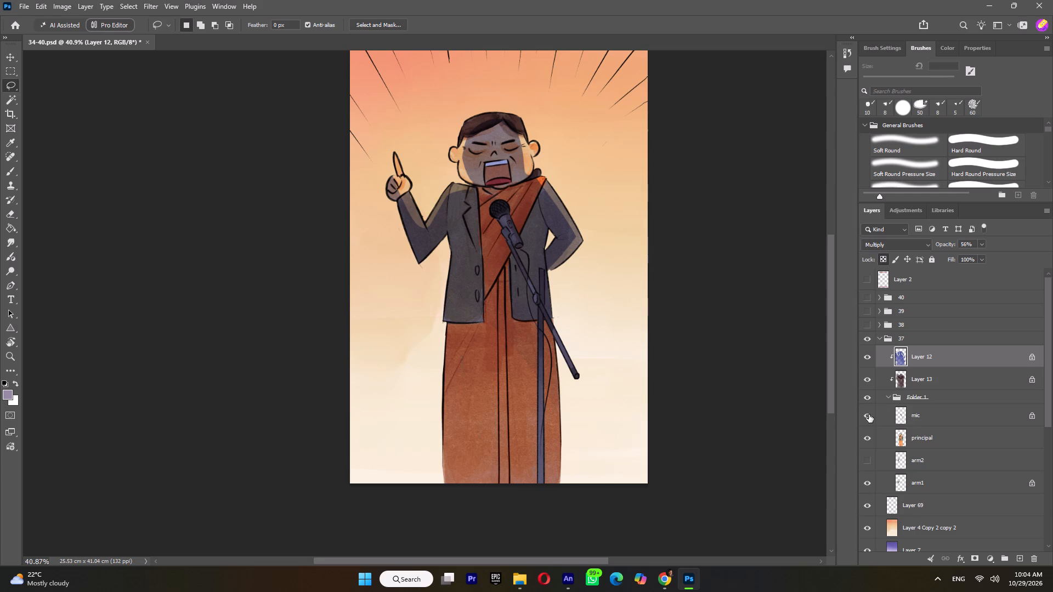
left_click(870, 457)
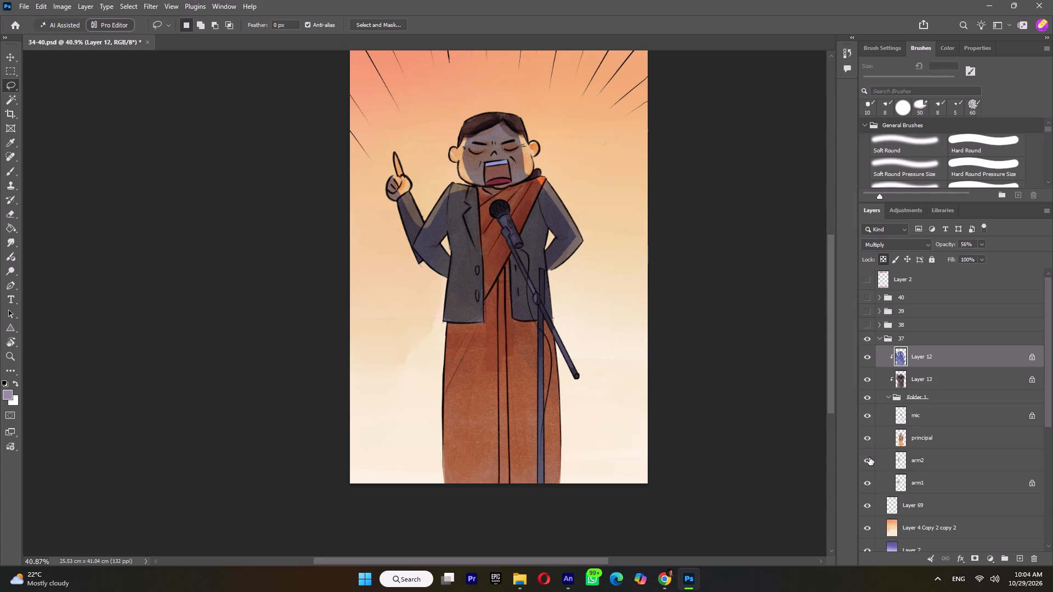
left_click(869, 457)
left_click(869, 457)
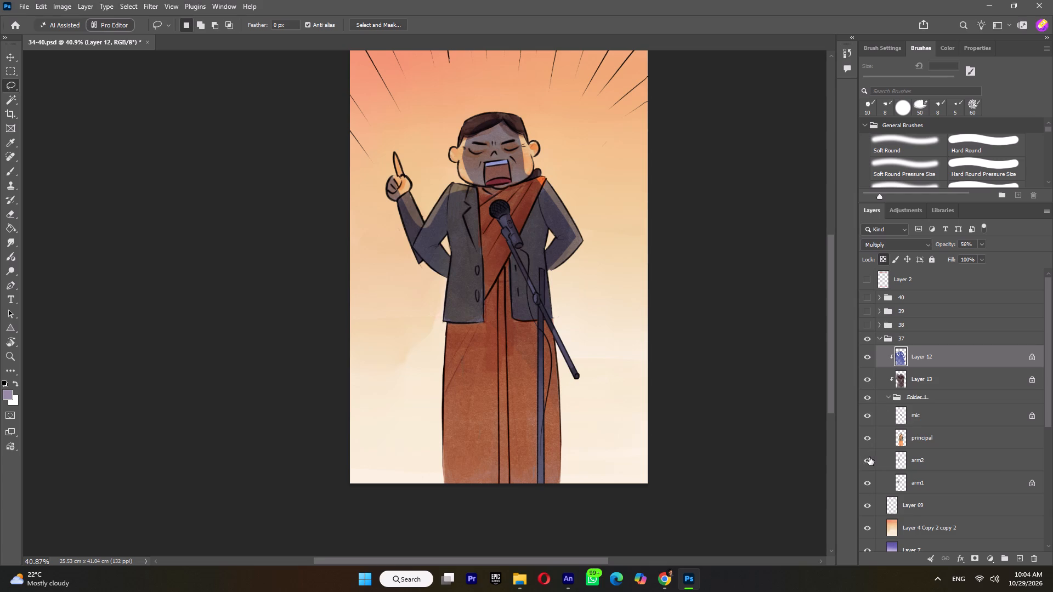
left_click(869, 457)
left_click(863, 355)
left_click(863, 355)
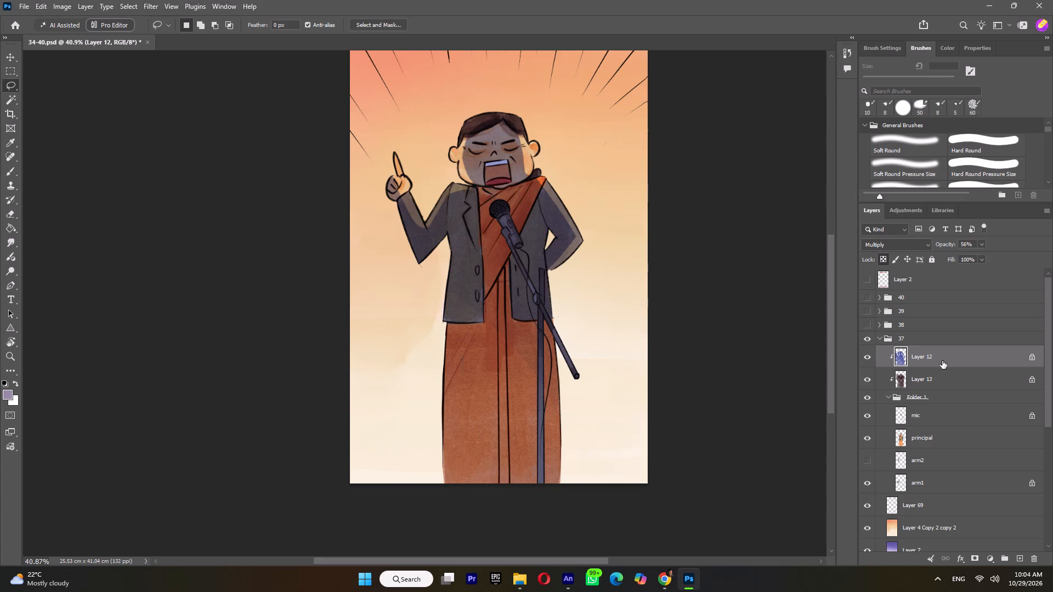
left_click(867, 382)
left_click(867, 382)
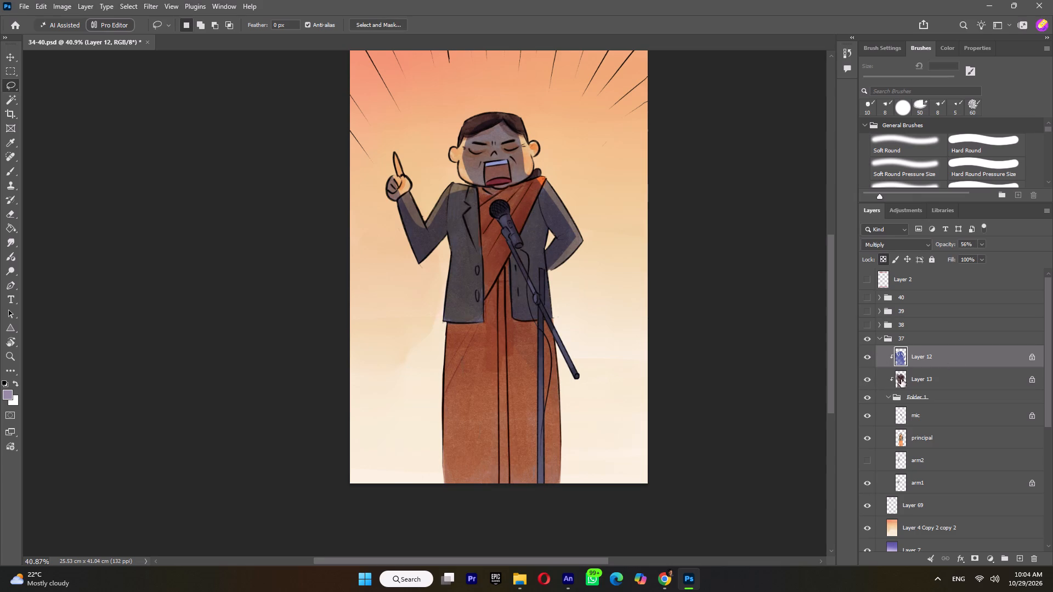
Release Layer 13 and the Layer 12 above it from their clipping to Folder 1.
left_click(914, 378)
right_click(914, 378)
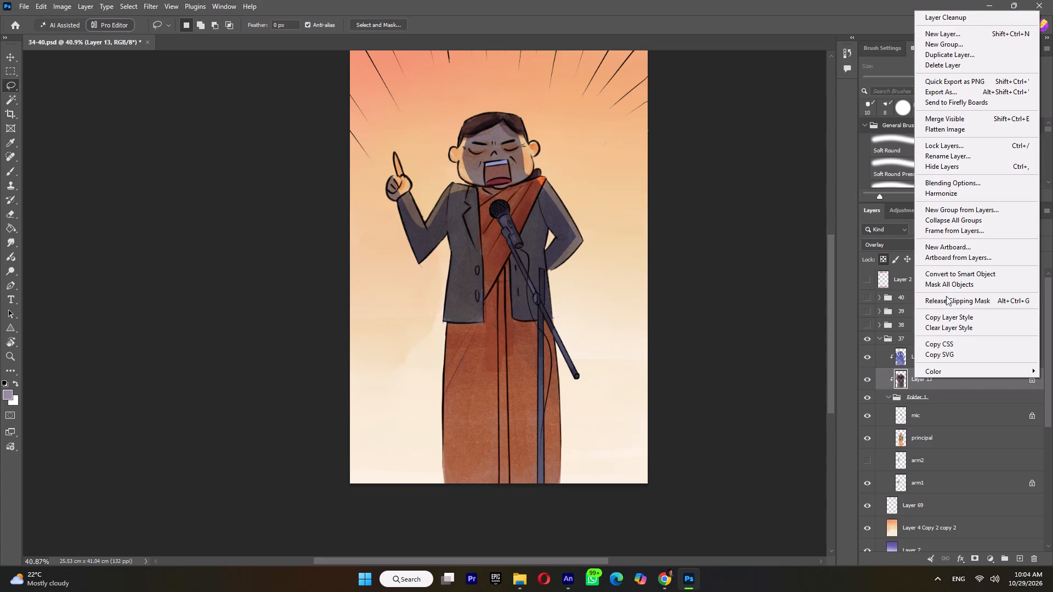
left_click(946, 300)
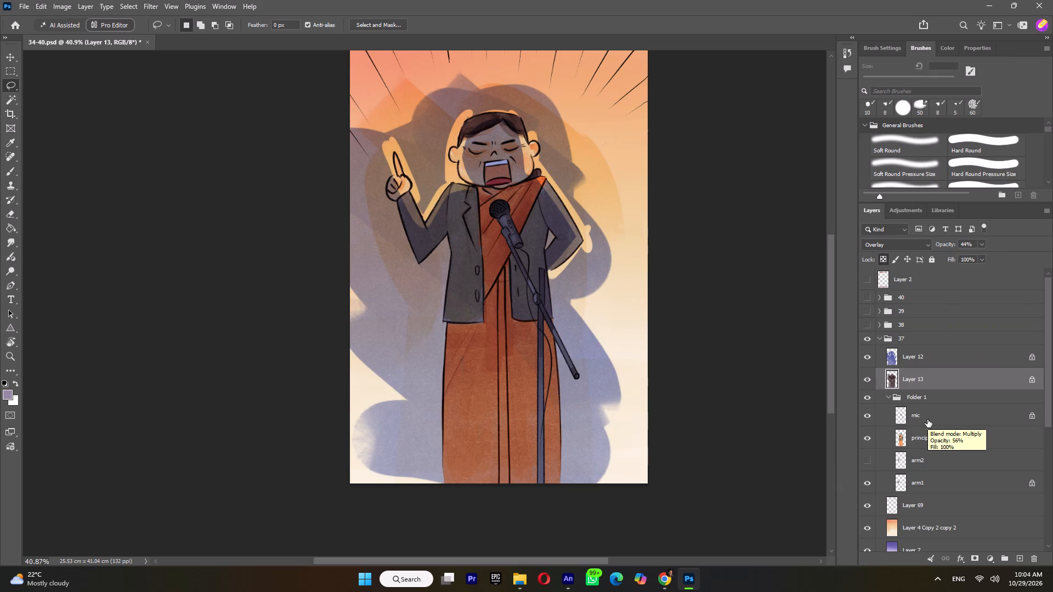
Examine the unclipped shading of Layer 13 and Layer 12 by toggling their visibility.
left_click(869, 379)
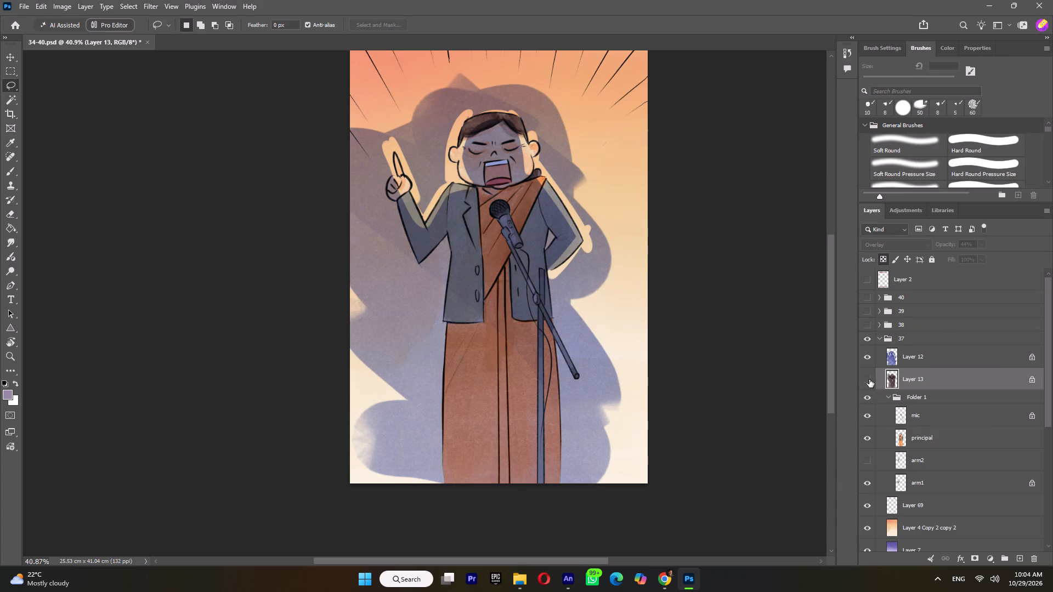
left_click(869, 379)
left_click(869, 379)
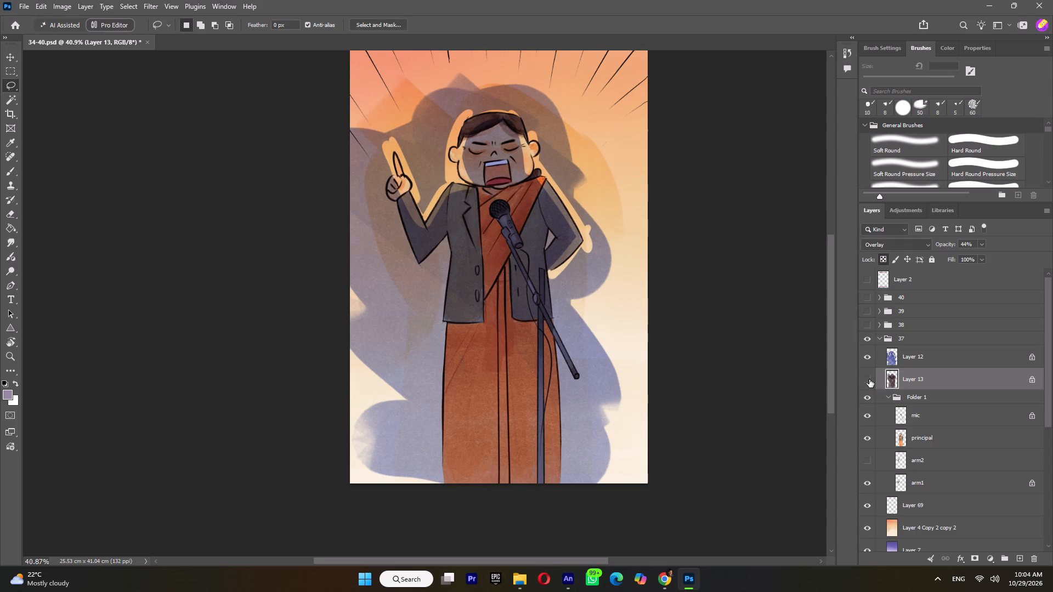
left_click(870, 375)
left_click(867, 357)
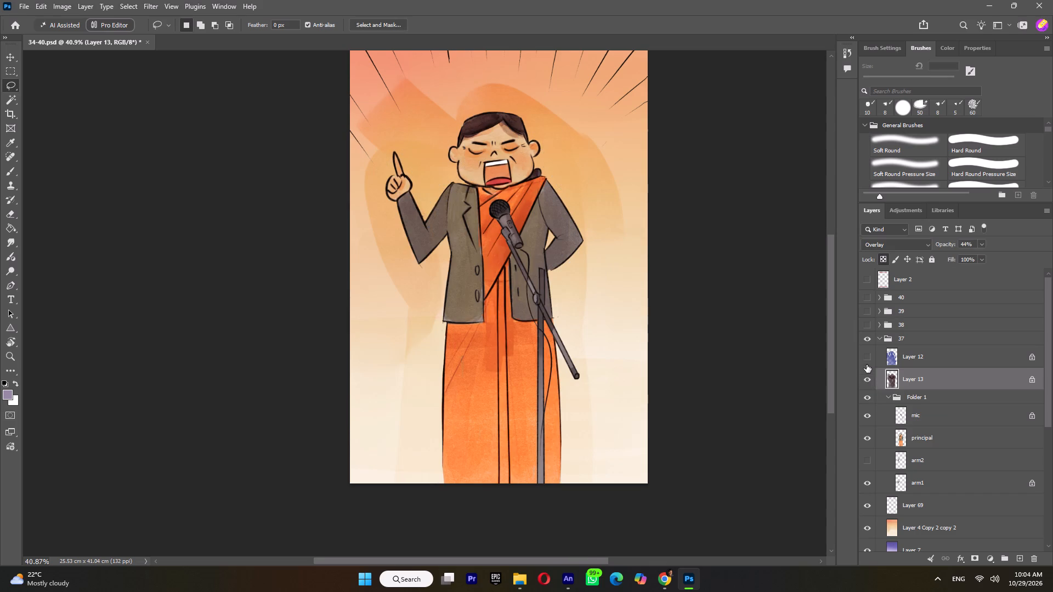
left_click(868, 360)
left_click(868, 378)
left_click(868, 378)
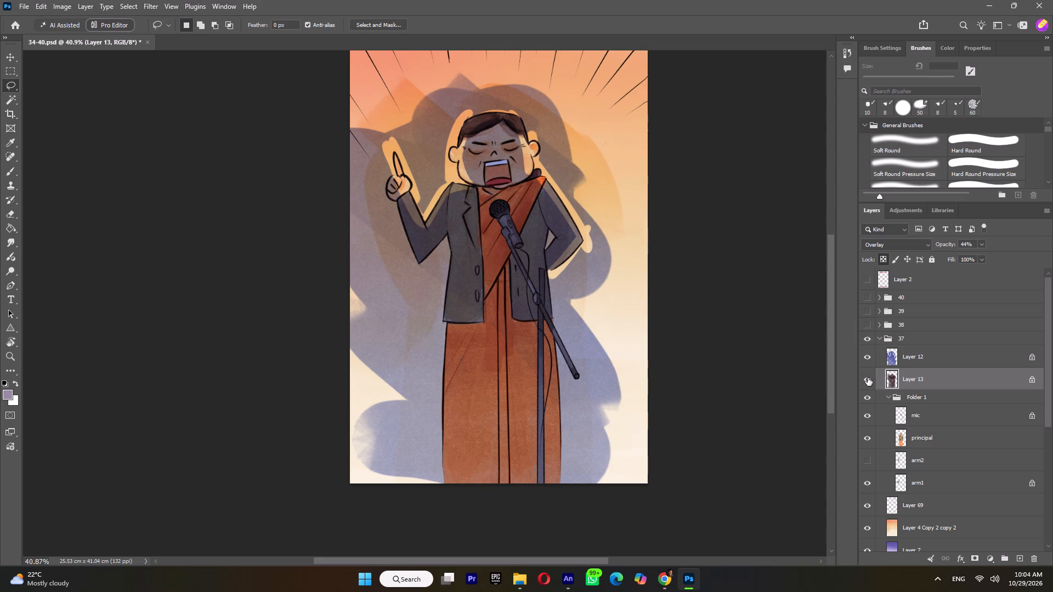
Move the mic layer out of Folder 1 to the top of the shot 37 group, above Layer 12.
left_click(922, 412)
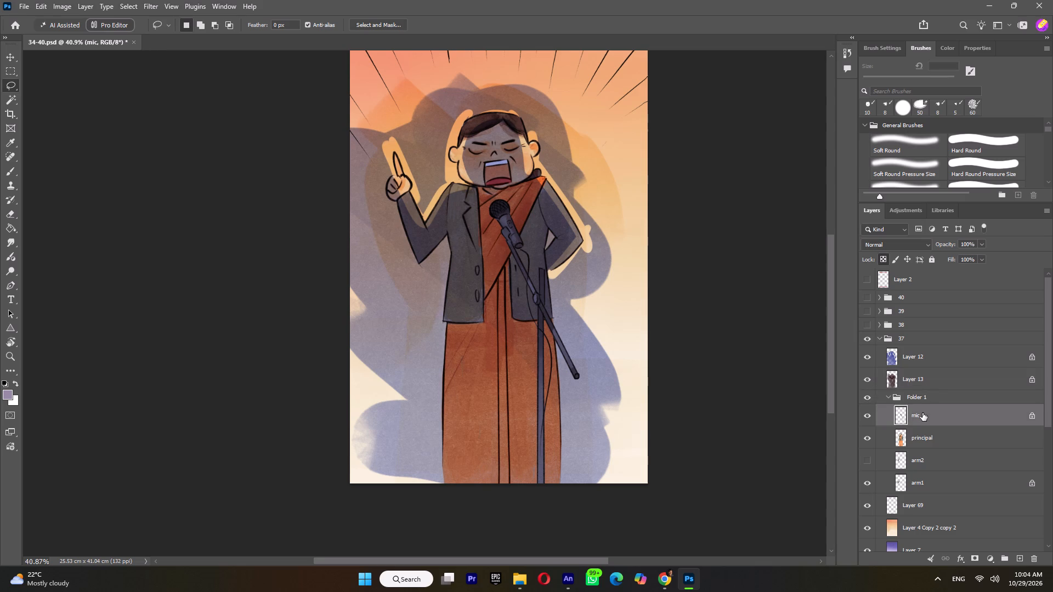
left_click_drag(922, 415, 920, 348)
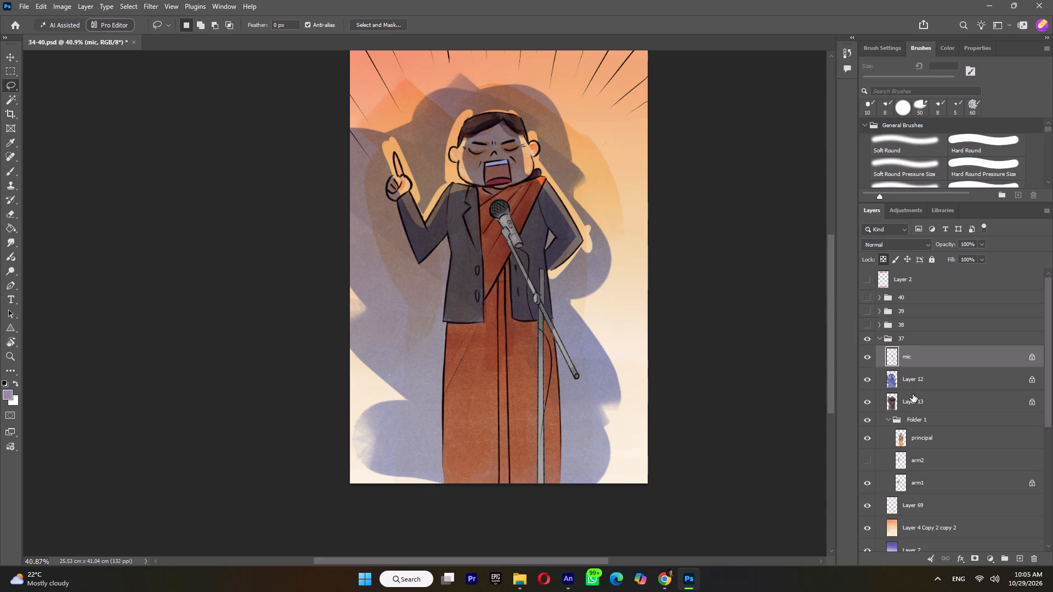
Compare the principal with and without arm2 by toggling its visibility, and leave arm2 shown.
left_click(867, 459)
left_click(867, 459)
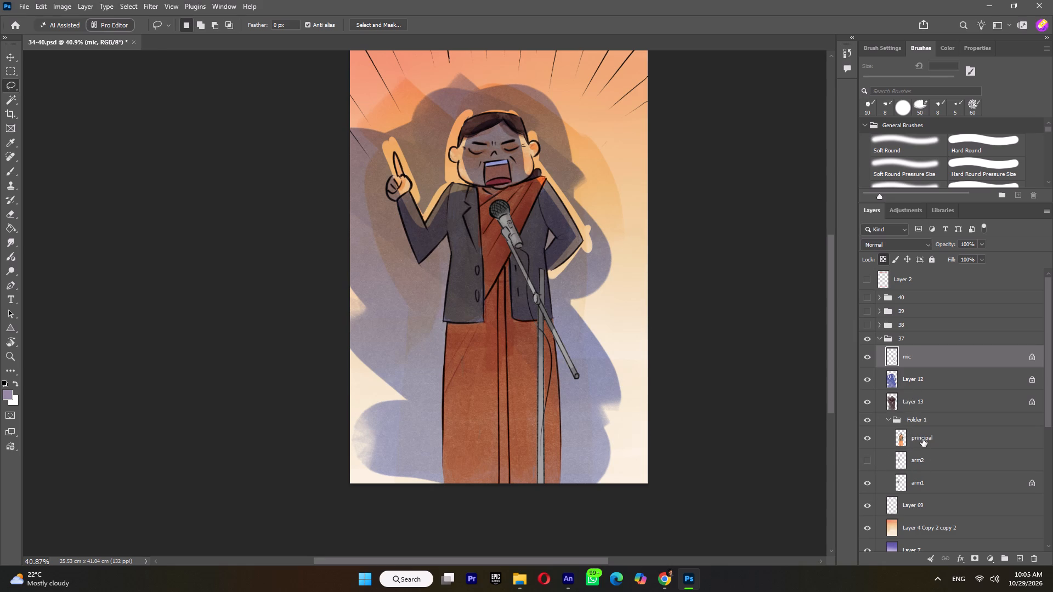
left_click(922, 439)
left_click(865, 459)
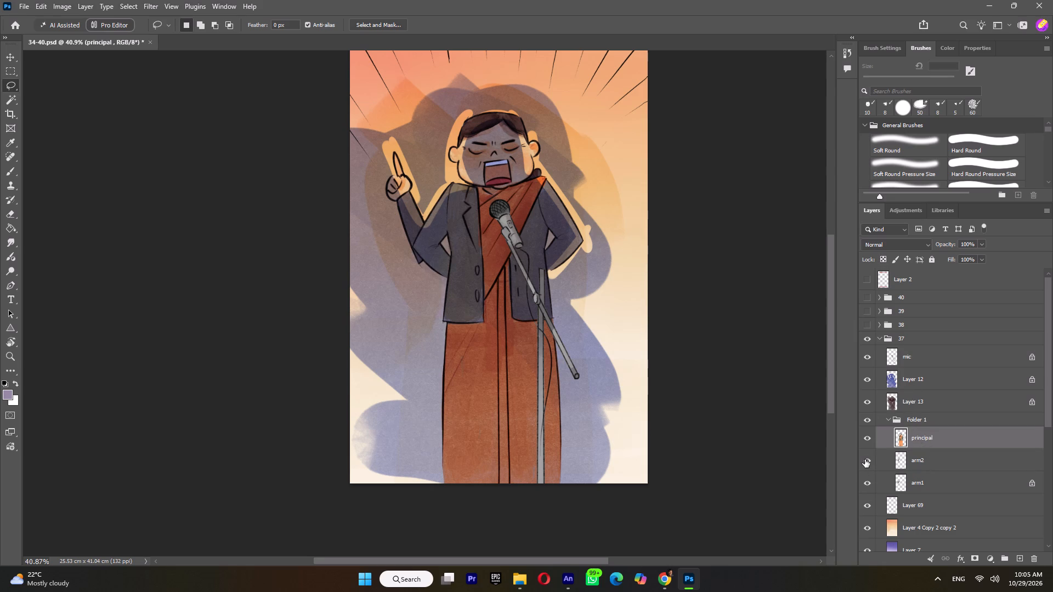
left_click(865, 459)
left_click(865, 459)
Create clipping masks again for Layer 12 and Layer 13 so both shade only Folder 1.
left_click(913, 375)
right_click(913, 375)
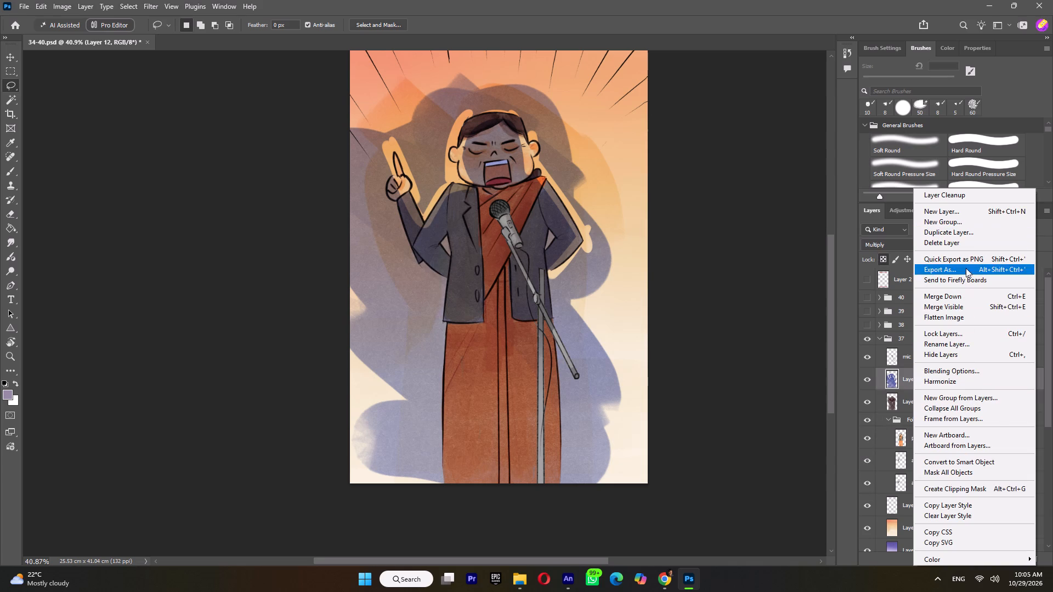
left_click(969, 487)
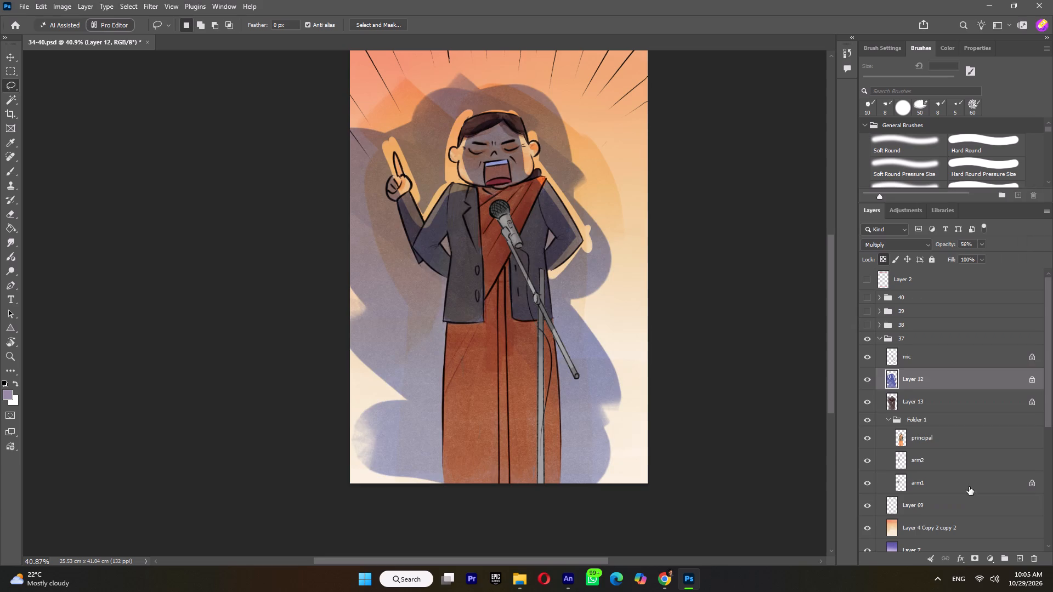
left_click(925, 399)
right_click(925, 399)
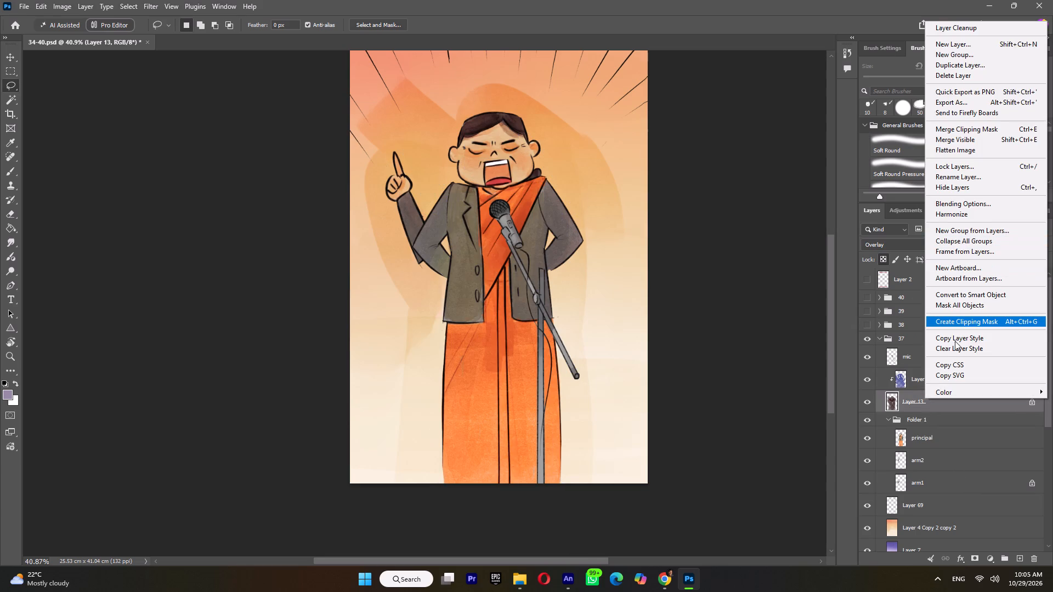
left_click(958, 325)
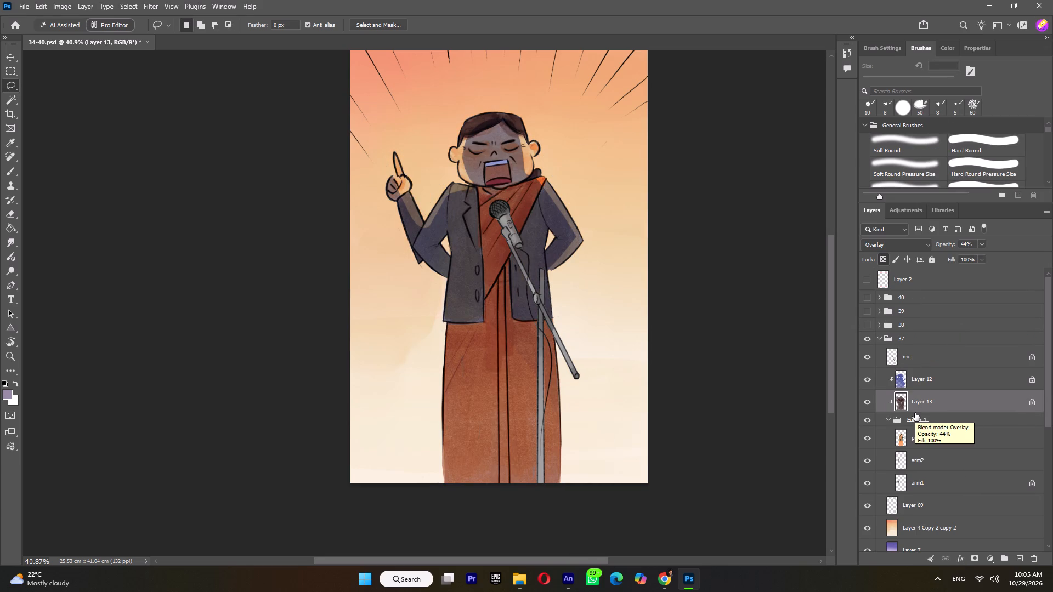
Duplicate the principal layer within the same document.
left_click(919, 447)
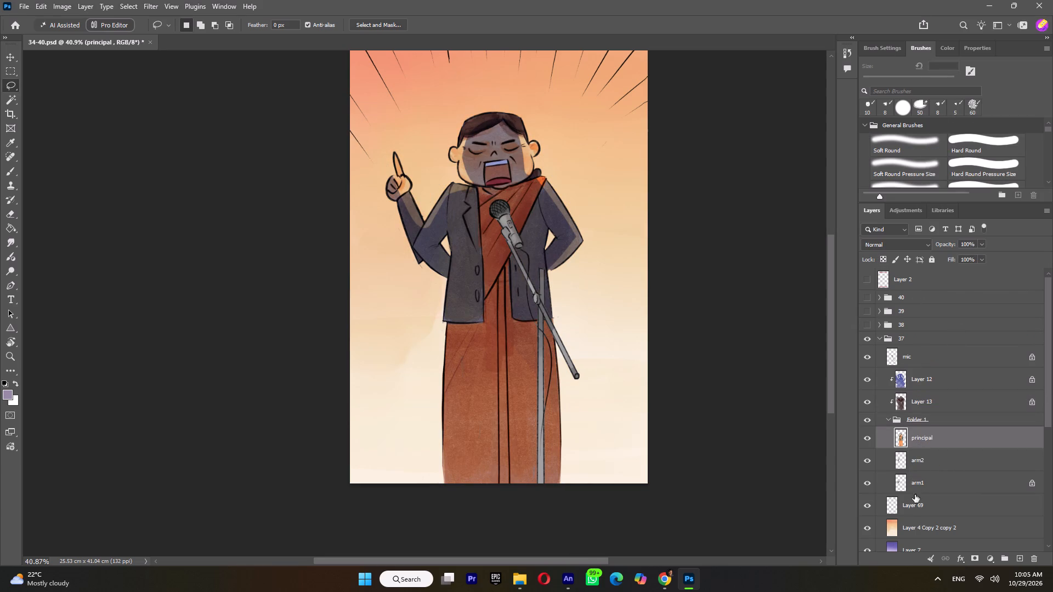
right_click(925, 439)
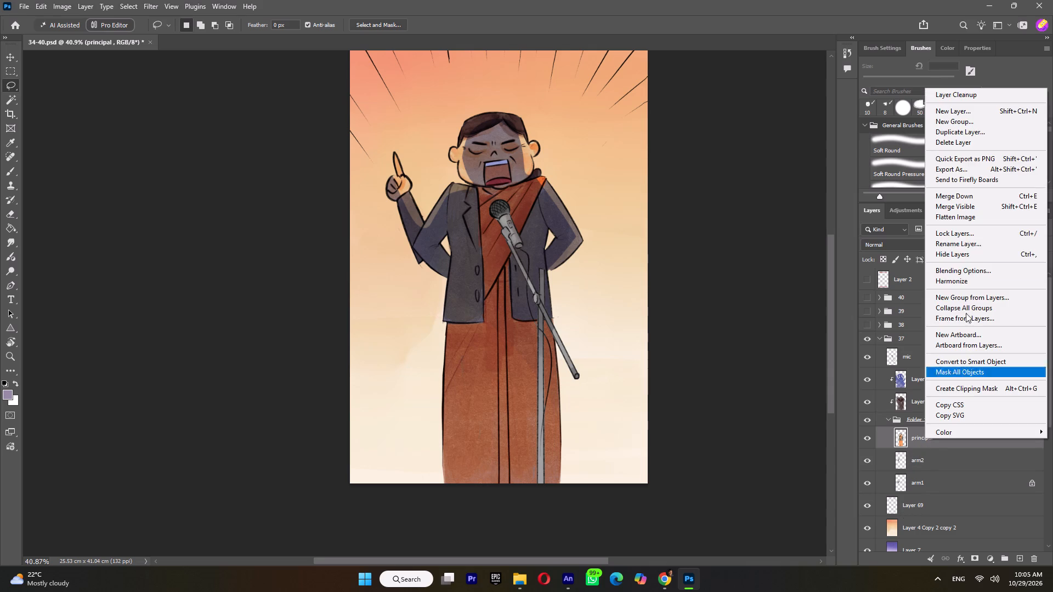
left_click(973, 135)
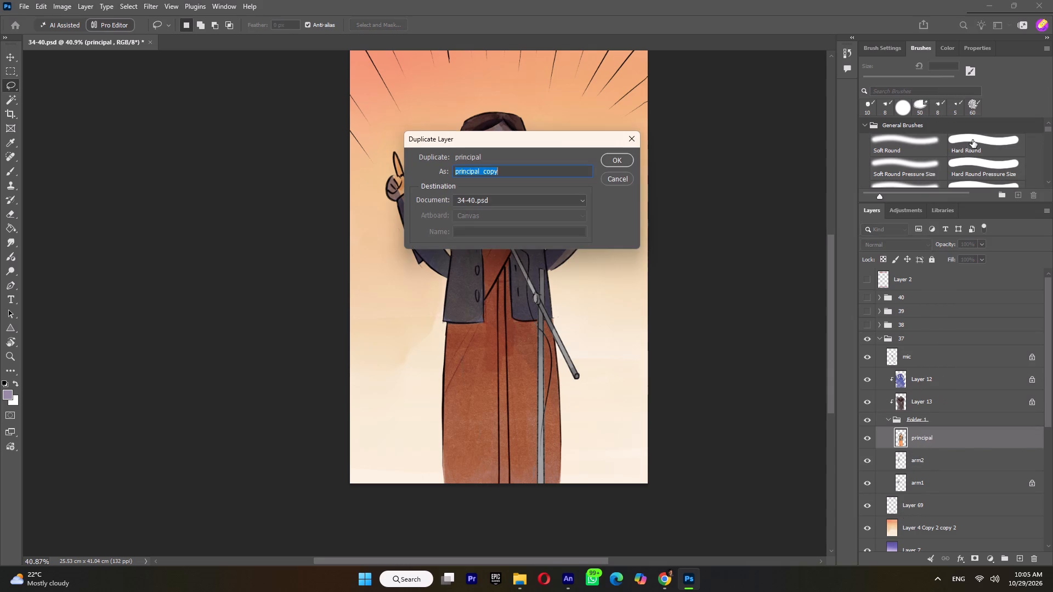
left_click(612, 160)
Move the principal copy directly above arm1 and merge it with arm1.
left_click_drag(930, 434, 929, 486)
left_click(924, 497, "shift")
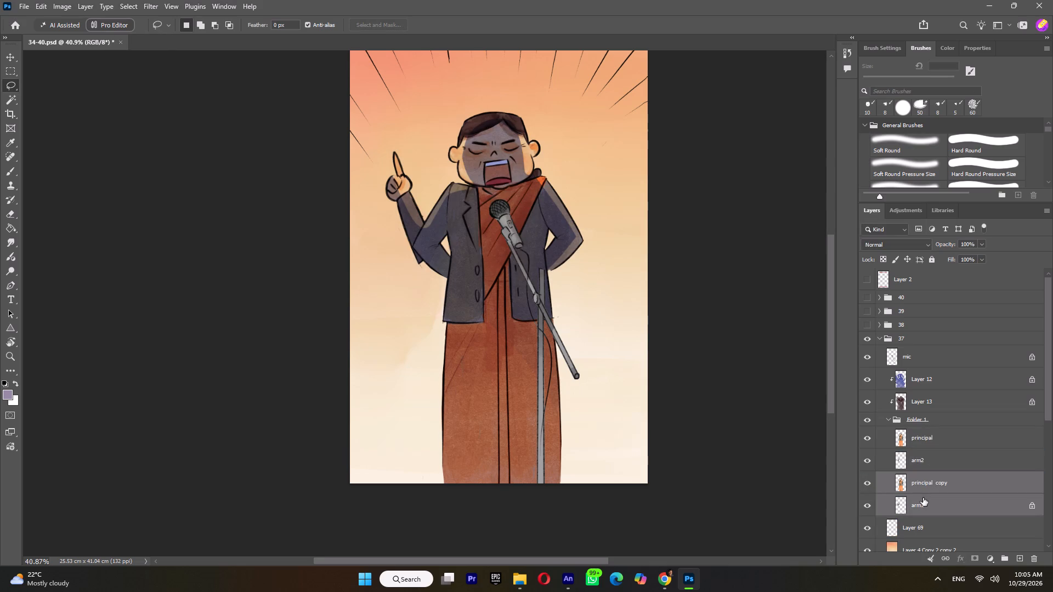
right_click(923, 498)
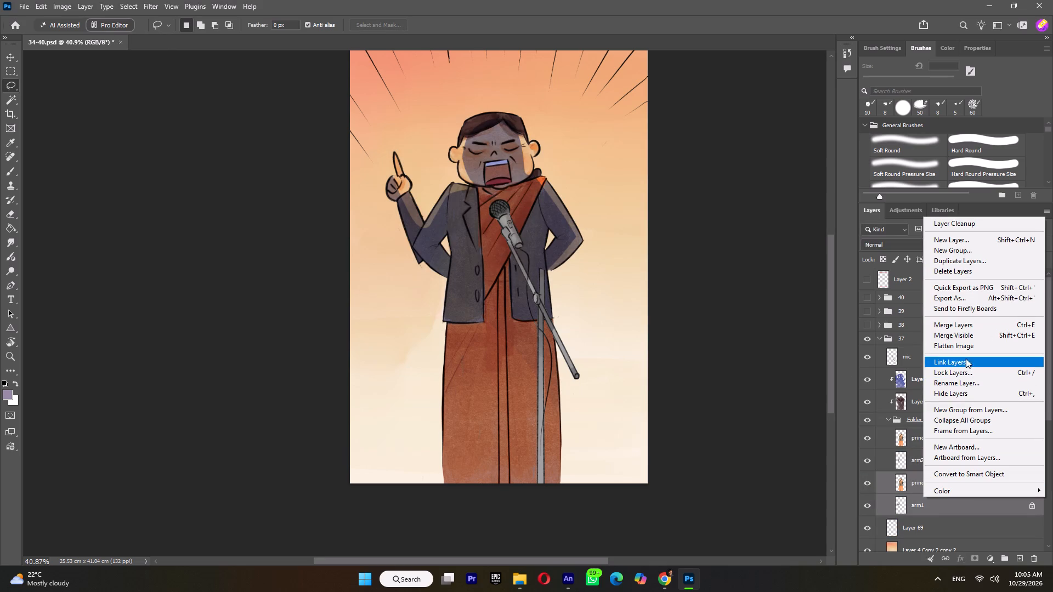
left_click(958, 322)
Merge the original principal layer with the arm2 layer.
left_click(928, 456)
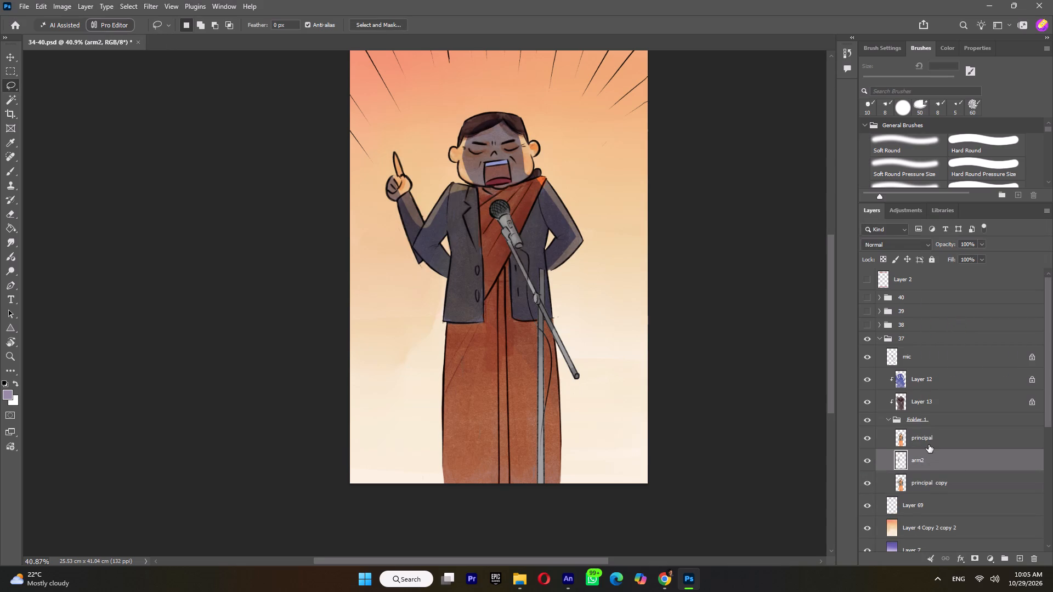
left_click(929, 445, "shift")
right_click(929, 444)
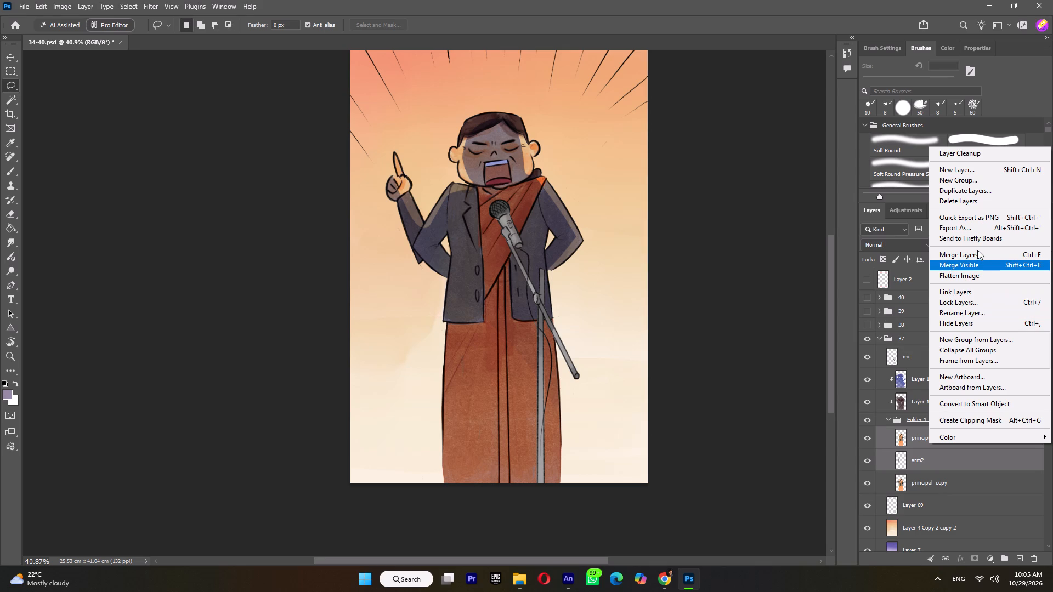
left_click(977, 252)
Compare the two merged arm poses by toggling the principal layer's visibility.
left_click(867, 439)
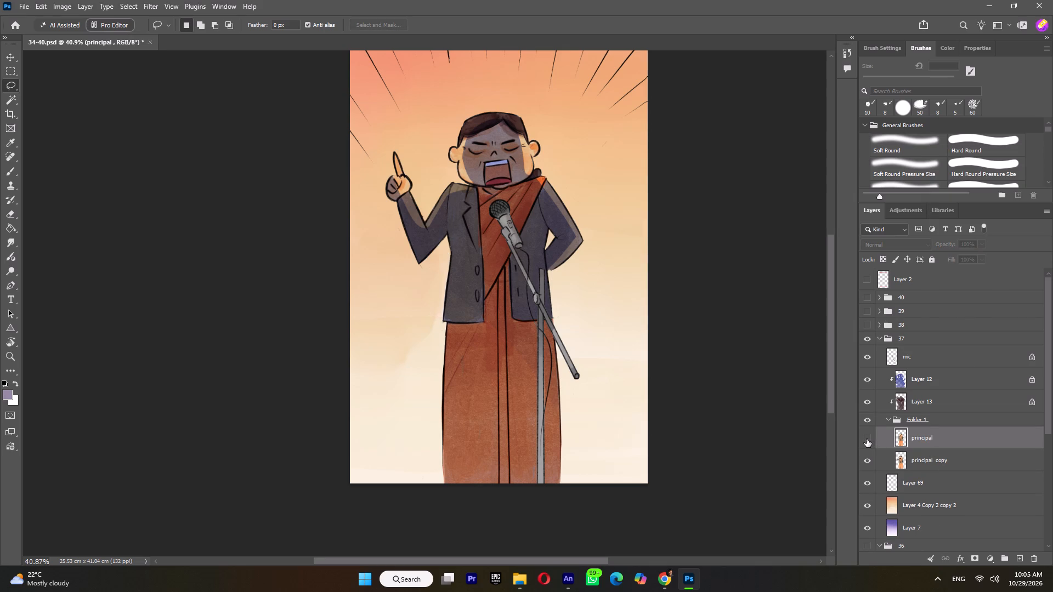
left_click(867, 439)
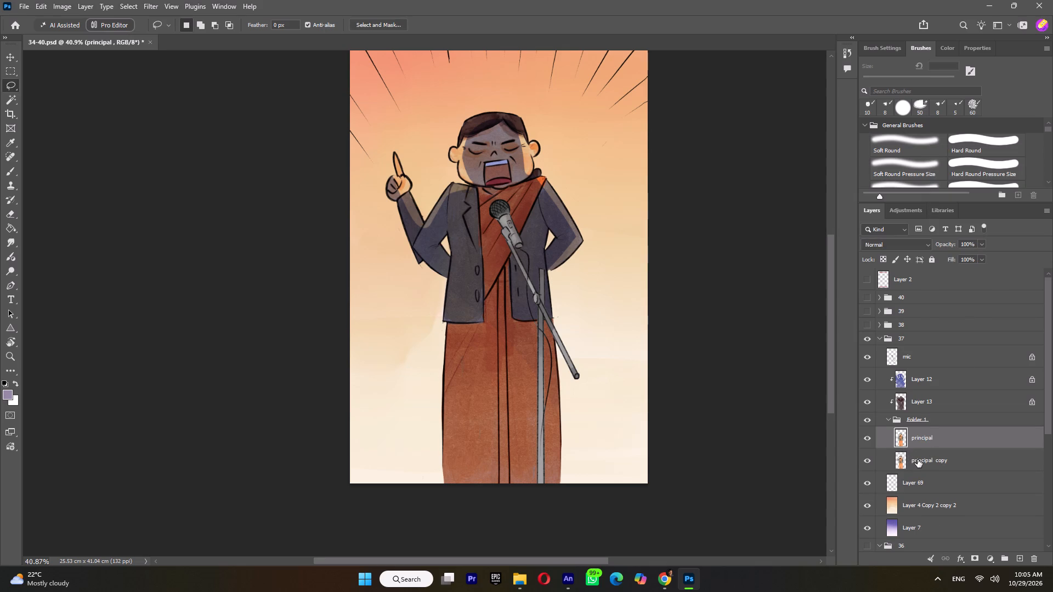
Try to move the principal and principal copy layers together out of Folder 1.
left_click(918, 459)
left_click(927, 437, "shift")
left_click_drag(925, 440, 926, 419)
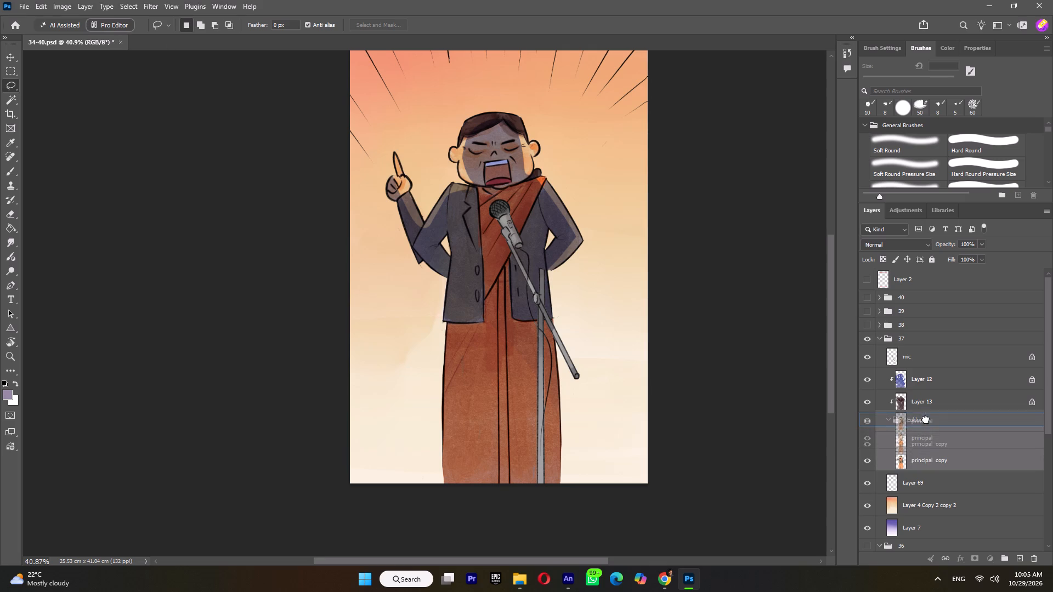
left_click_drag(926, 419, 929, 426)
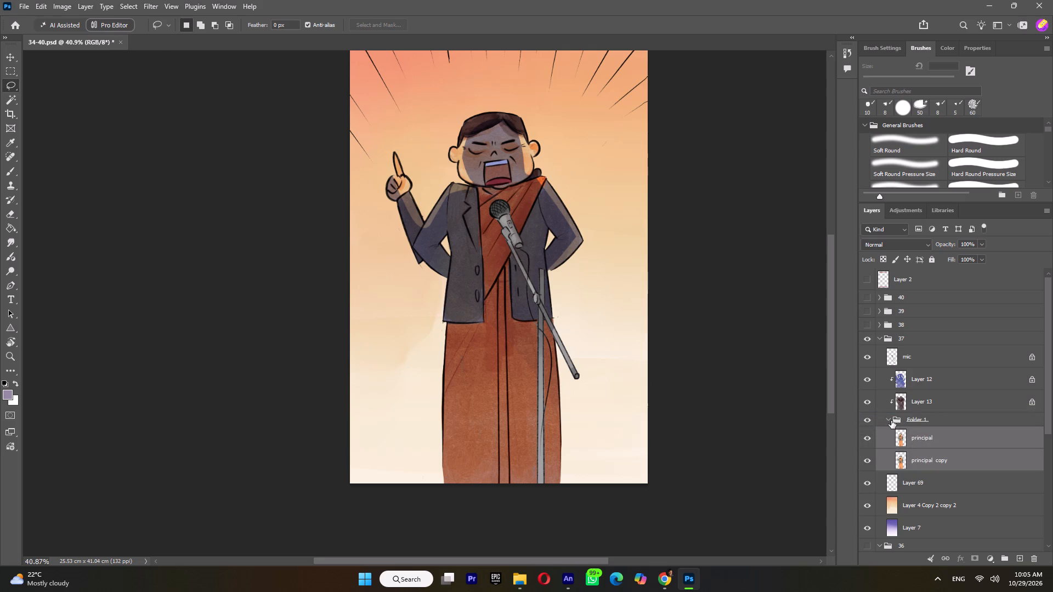
Duplicate the clipped shading layers Layer 12 and Layer 13 within group 37.
left_click(890, 419)
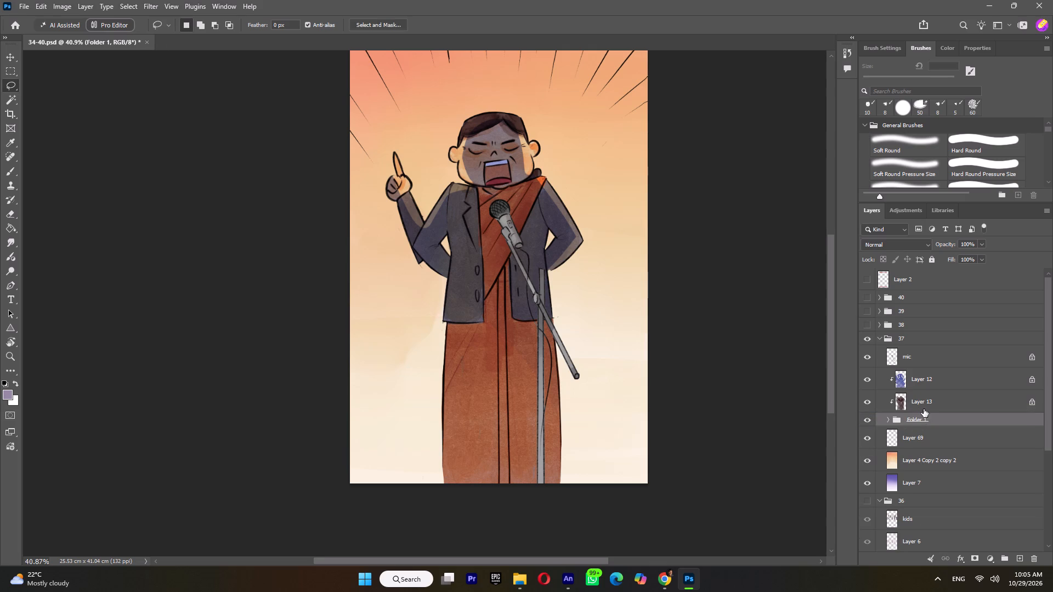
left_click(927, 399)
left_click(930, 375, "shift")
right_click(930, 375)
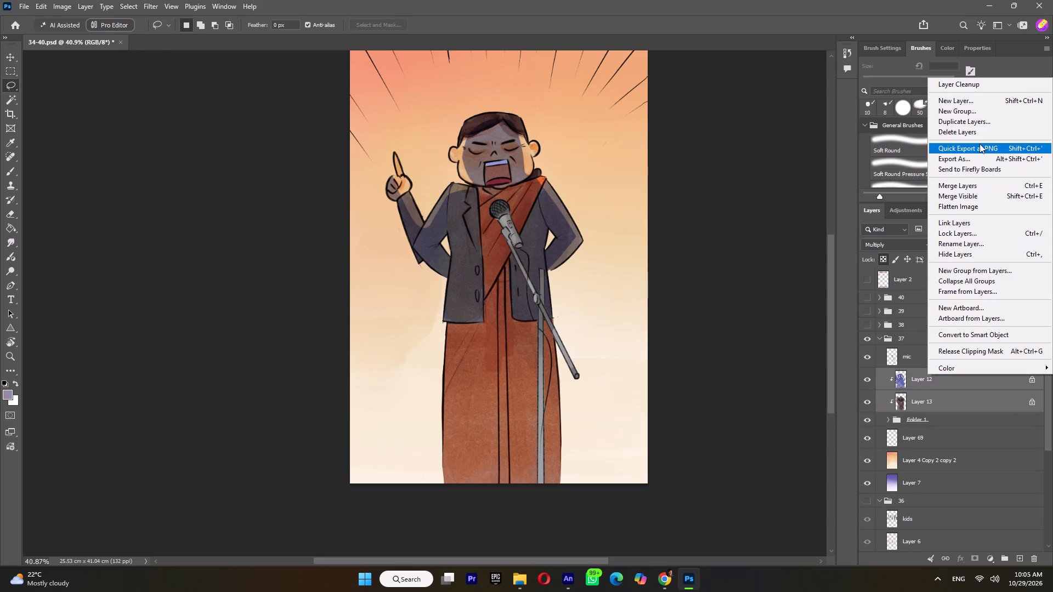
left_click(979, 118)
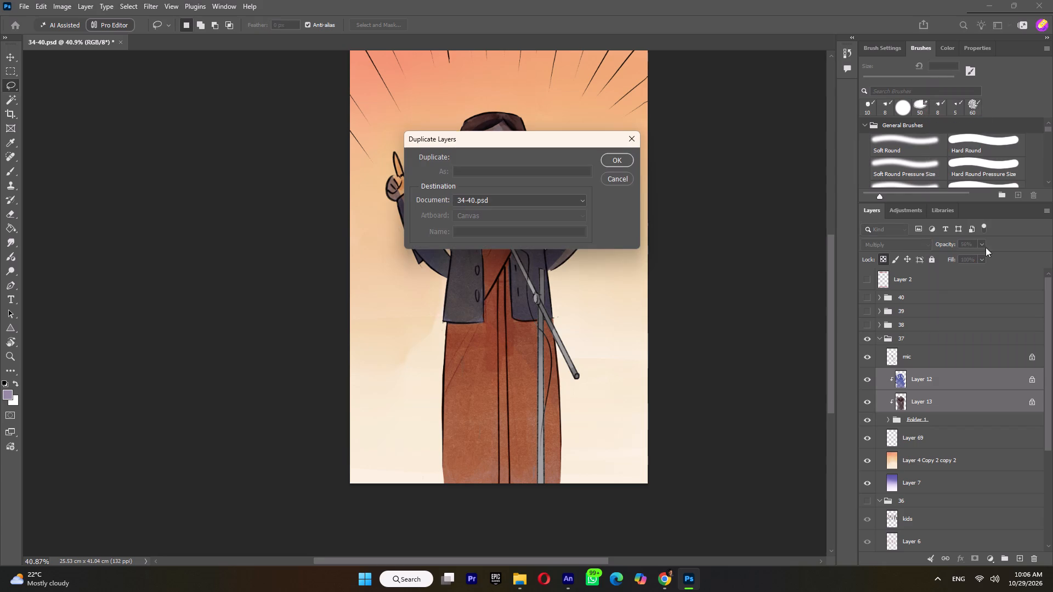
left_click(610, 158)
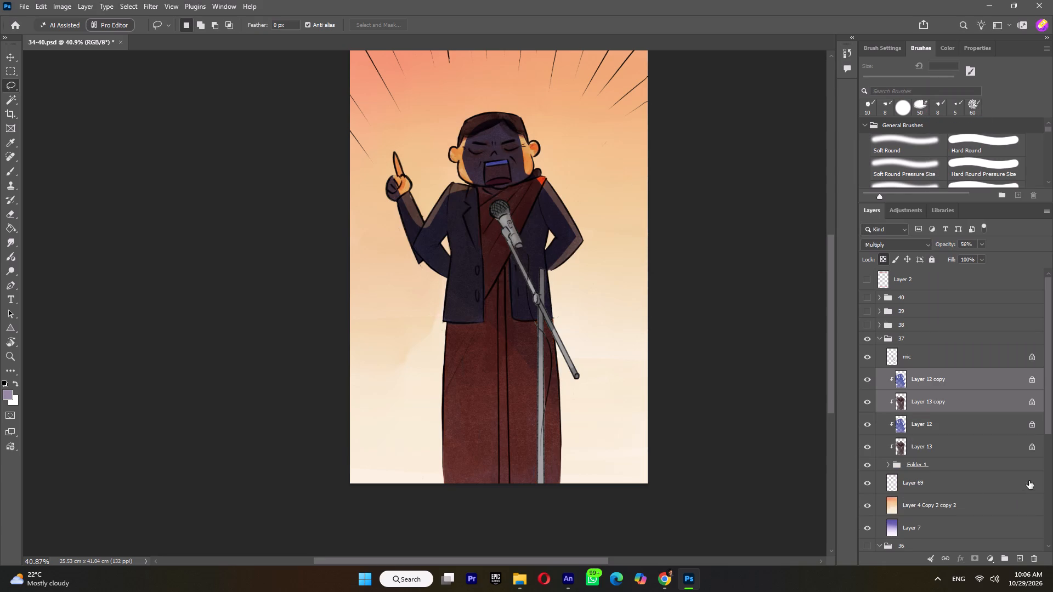
Move the principal layer out of Folder 1 to directly beneath Layer 13 copy.
left_click(887, 466)
left_click(926, 485)
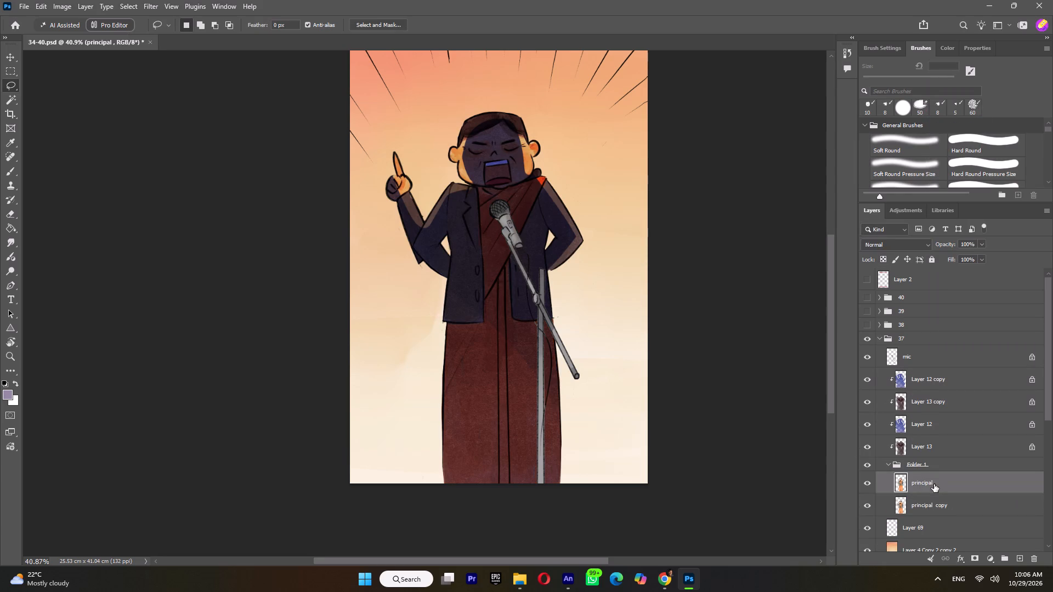
left_click_drag(929, 484, 939, 419)
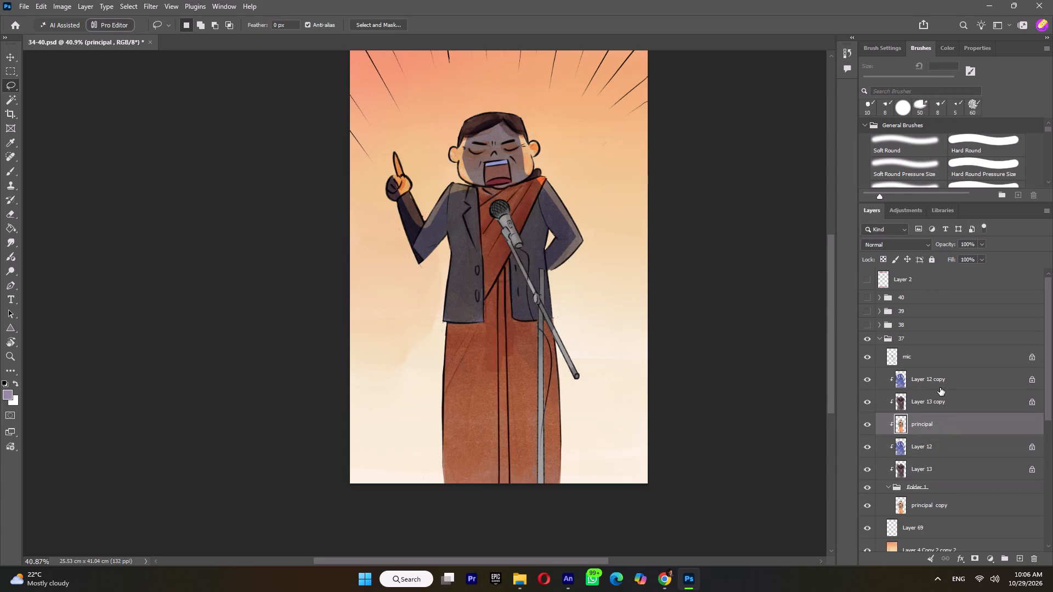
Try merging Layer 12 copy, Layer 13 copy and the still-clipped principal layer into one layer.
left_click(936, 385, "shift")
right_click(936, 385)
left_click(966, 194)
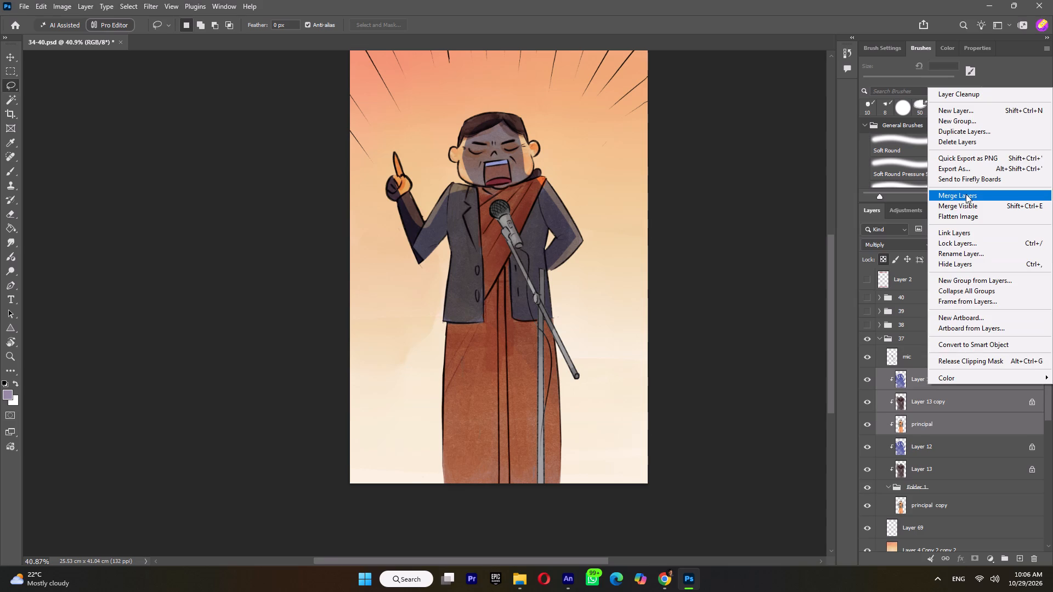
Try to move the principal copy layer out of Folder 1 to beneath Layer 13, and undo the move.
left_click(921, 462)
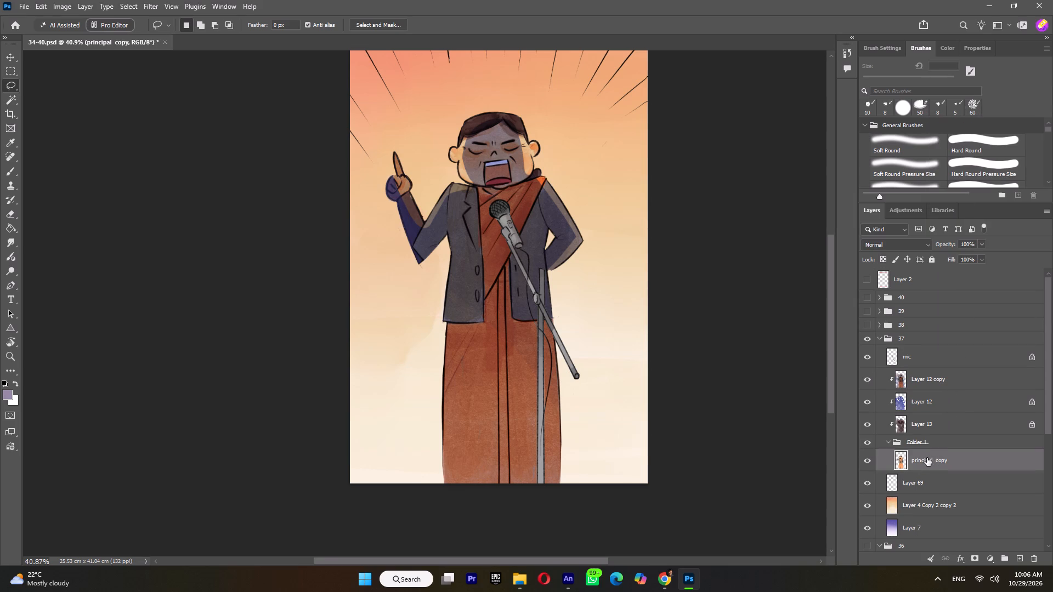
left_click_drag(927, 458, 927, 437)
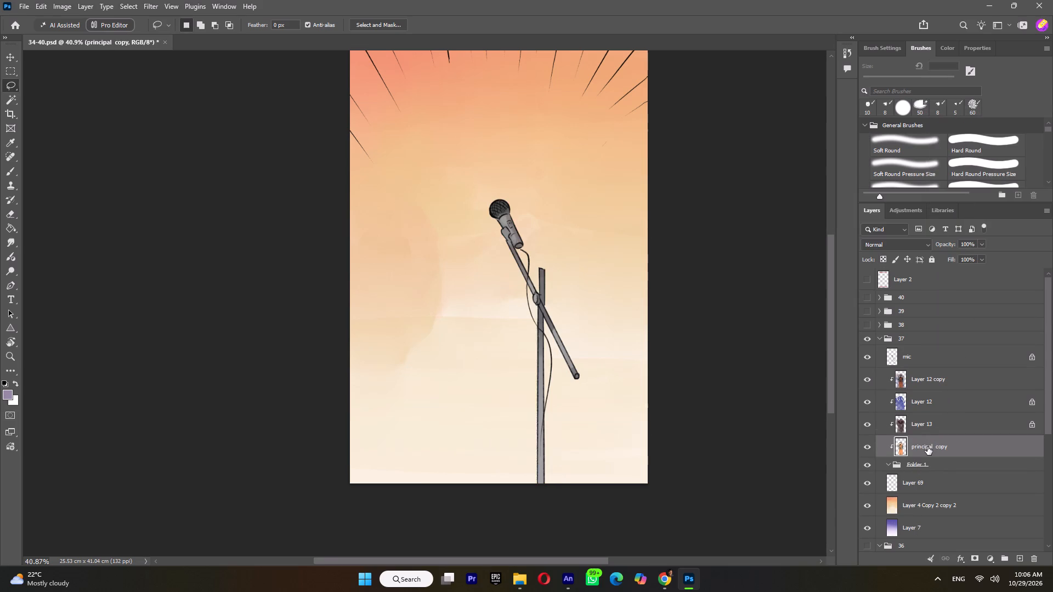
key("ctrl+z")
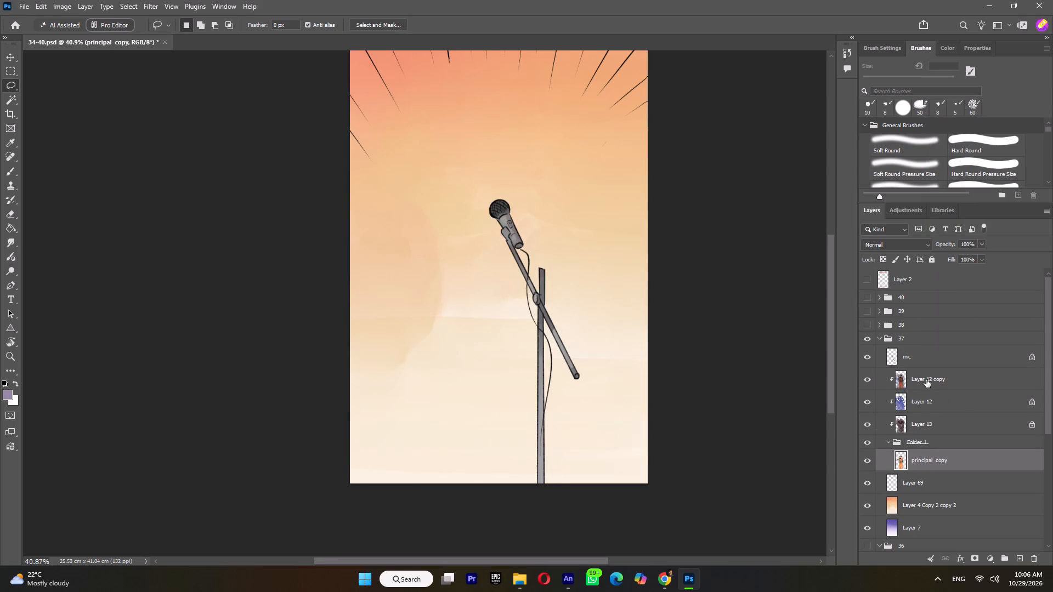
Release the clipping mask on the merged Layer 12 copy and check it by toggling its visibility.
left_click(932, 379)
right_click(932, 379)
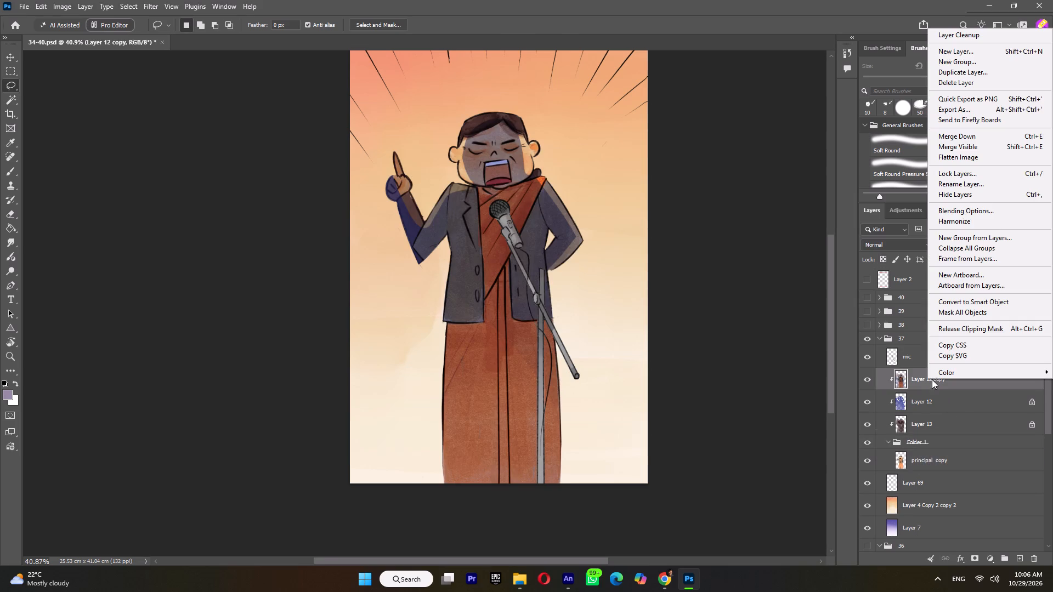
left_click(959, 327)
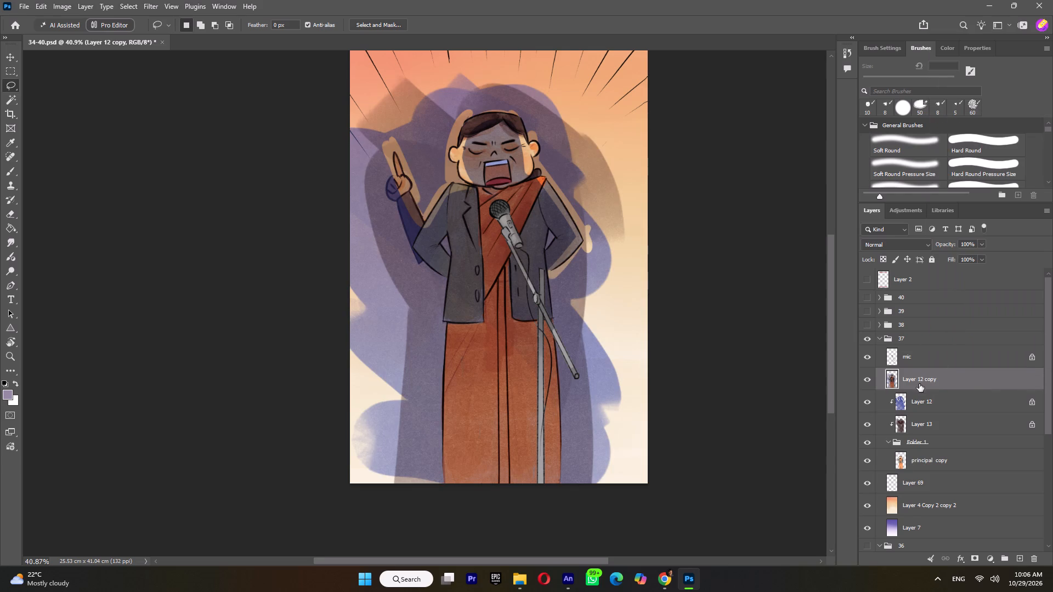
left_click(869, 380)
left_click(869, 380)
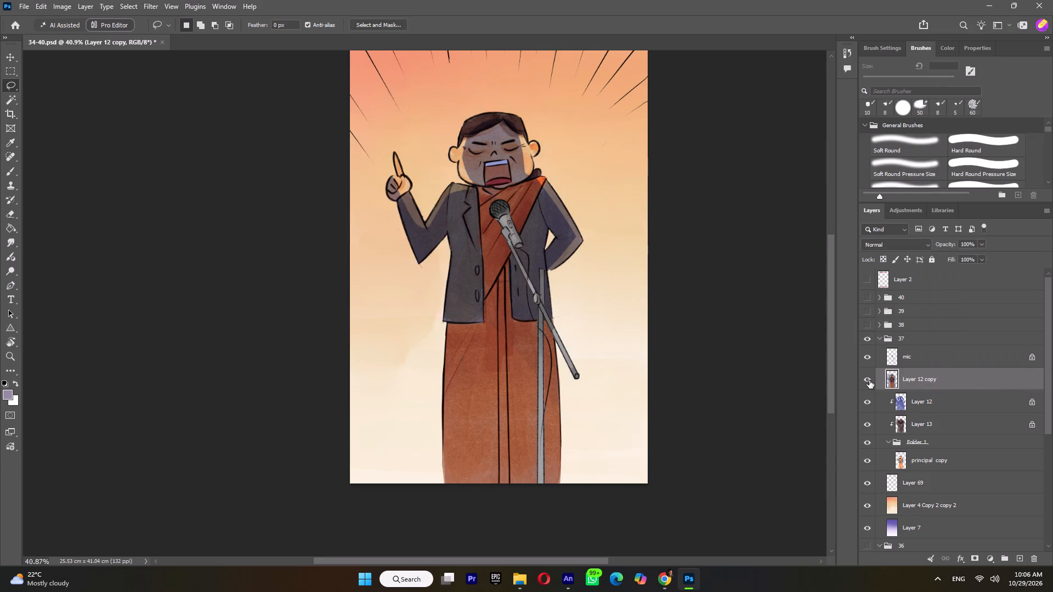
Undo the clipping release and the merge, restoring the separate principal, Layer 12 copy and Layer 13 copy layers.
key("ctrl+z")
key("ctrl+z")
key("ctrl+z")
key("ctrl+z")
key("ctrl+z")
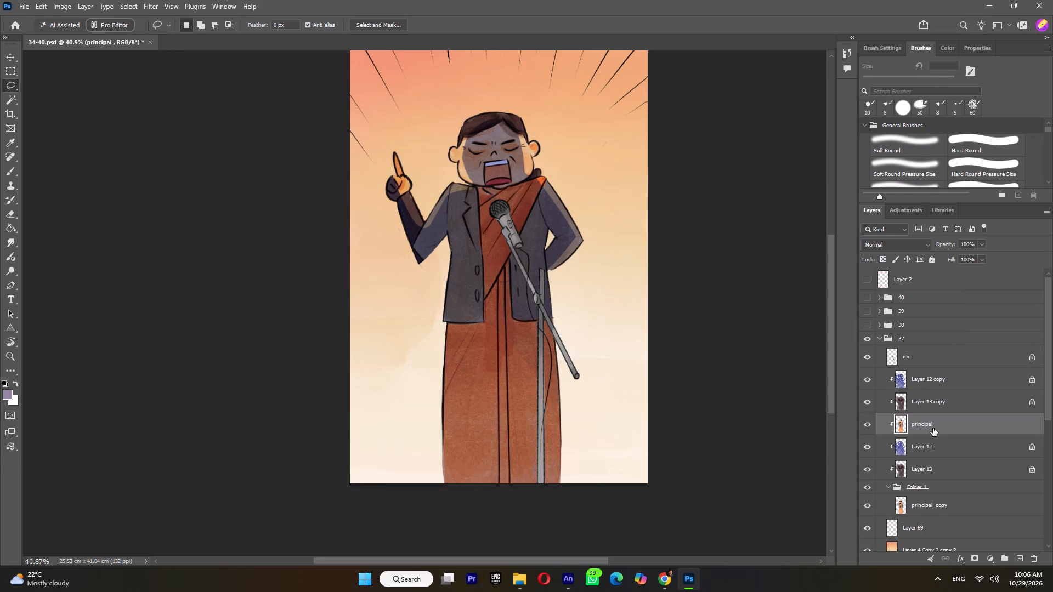
Release the principal layer's clipping mask and clip Layer 12 copy and Layer 13 copy to the principal layer.
right_click(933, 426)
left_click(964, 373)
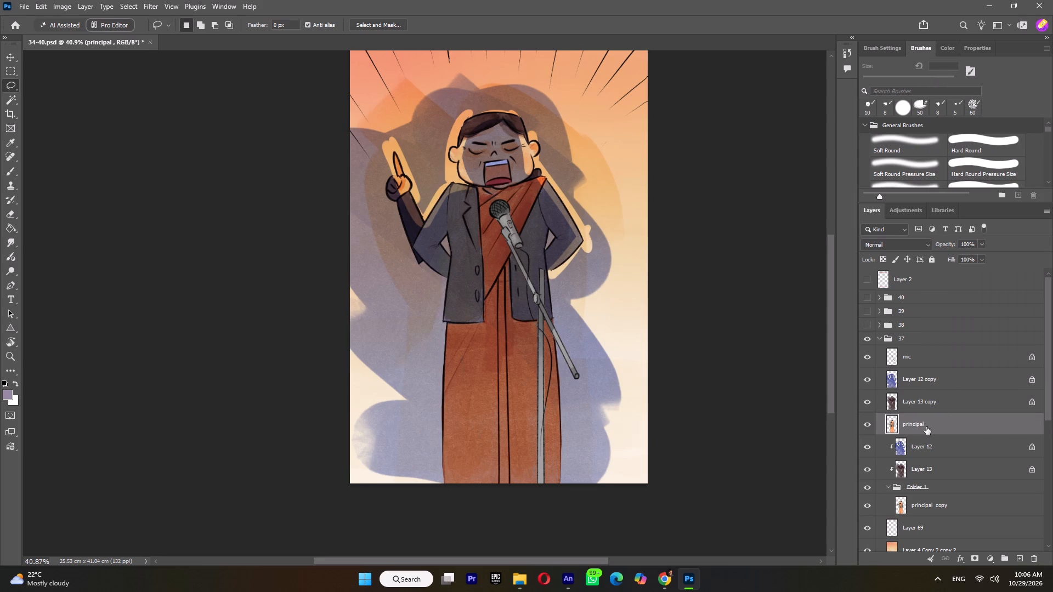
left_click(928, 377)
left_click(921, 394, "shift")
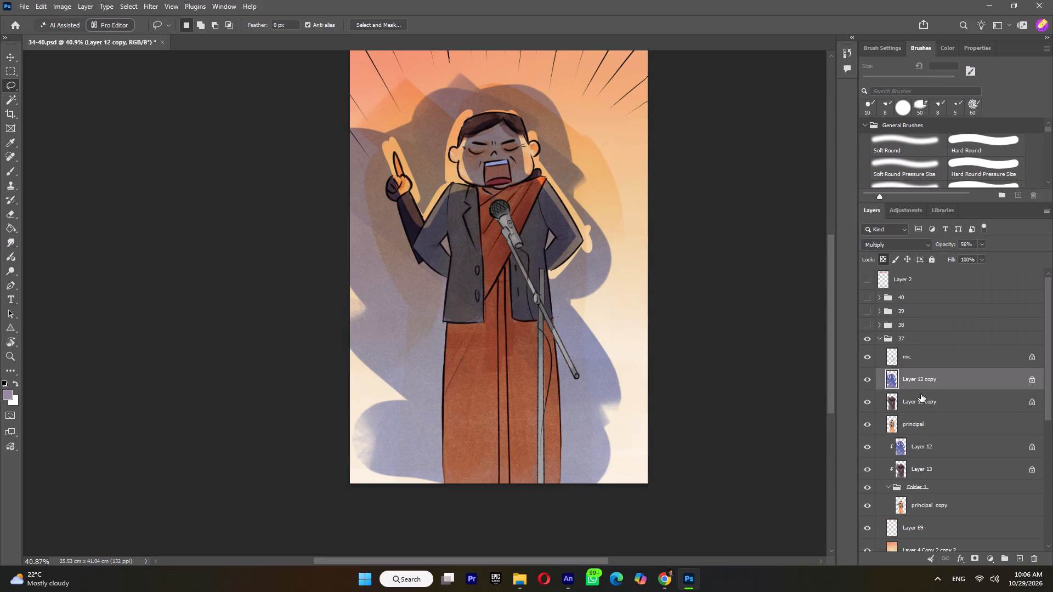
right_click(921, 394)
left_click(950, 365)
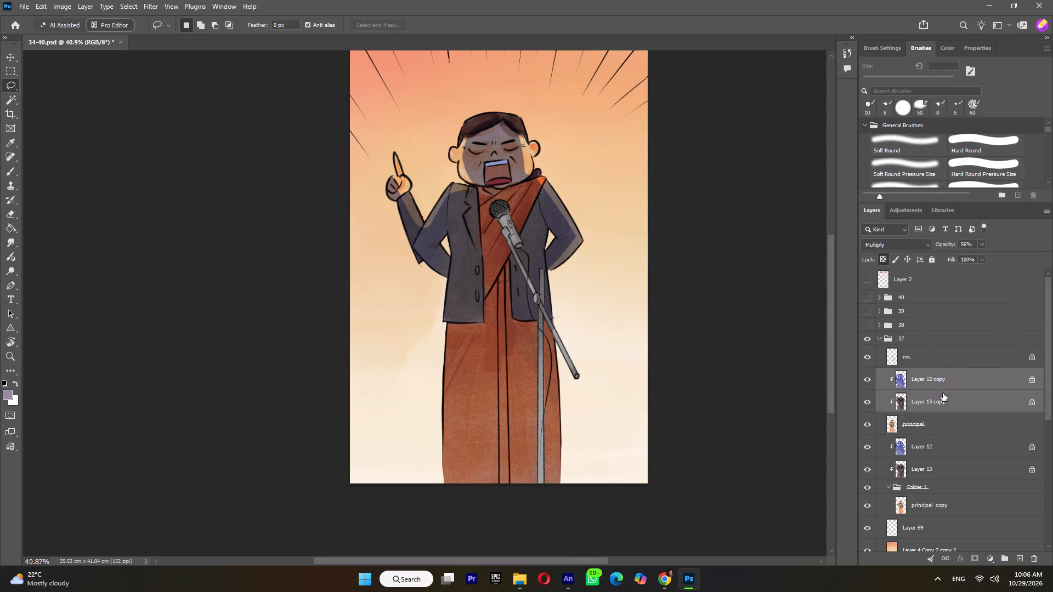
Merge the principal layer with its clipped Layer 12 copy and Layer 13 copy shading.
left_click(927, 421)
left_click(949, 377, "shift")
right_click(949, 377, "shift")
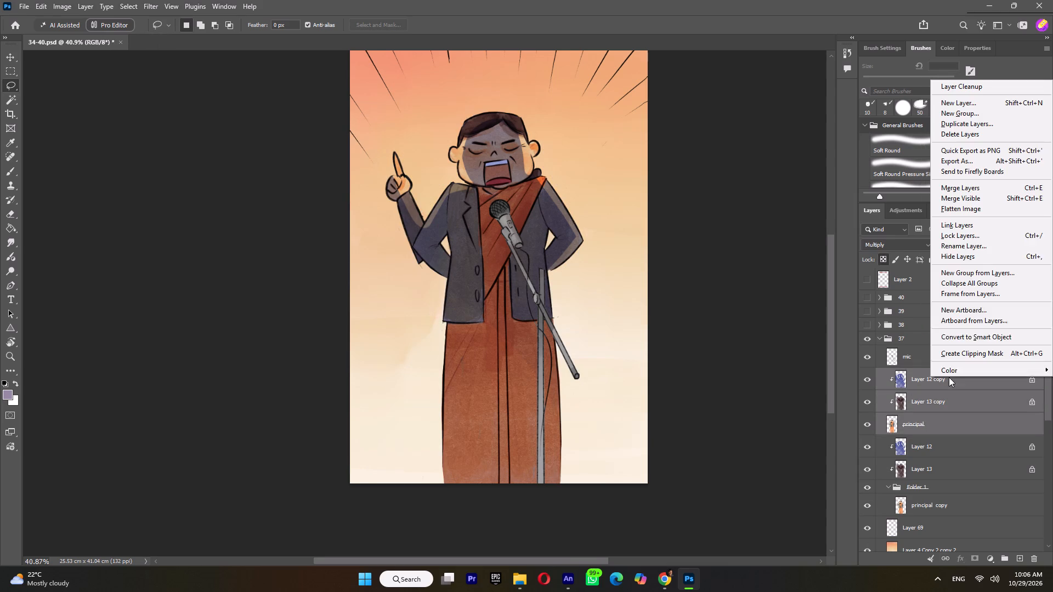
left_click(989, 185)
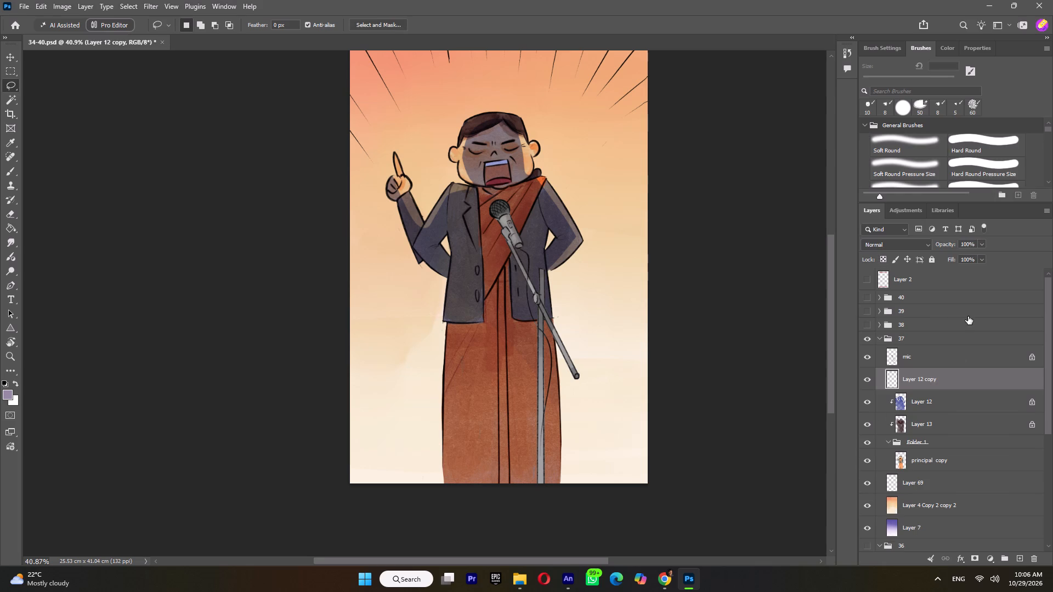
Merge Layer 12, Layer 13 and Folder 1 with its principal copy into a single layer.
left_click(927, 408)
left_click(920, 468, "shift")
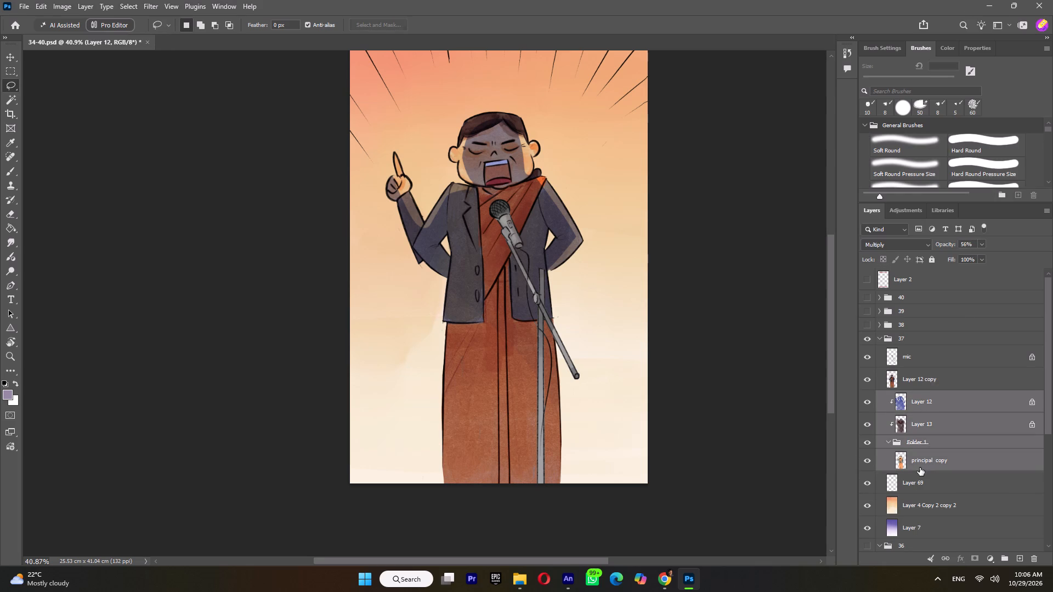
right_click(920, 468)
left_click(955, 292)
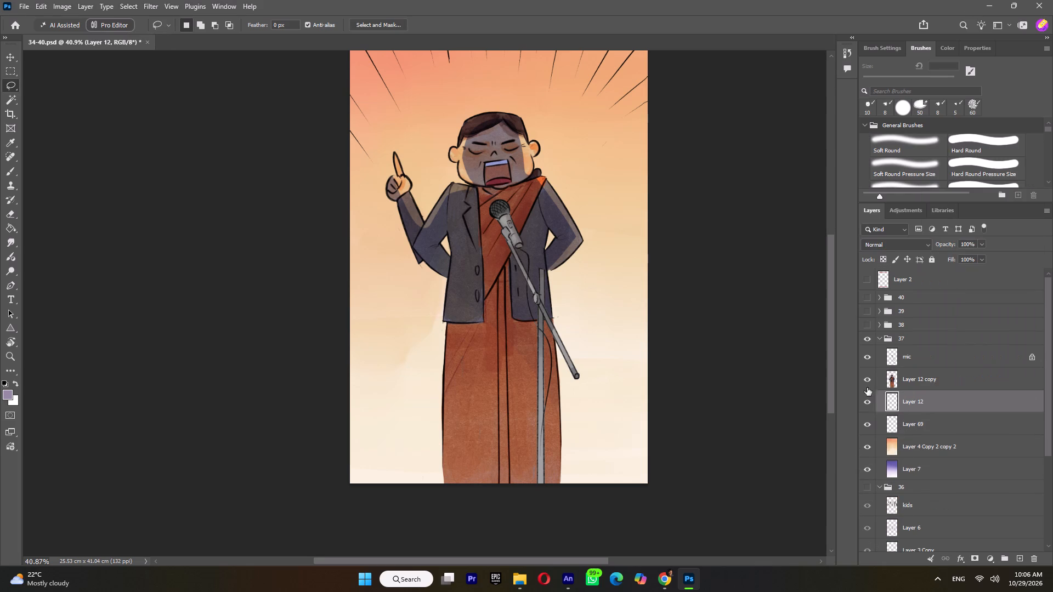
Compare the two merged principal poses by toggling Layer 12 copy, and hide the Layer 12 pose.
left_click(865, 374)
left_click(866, 377)
left_click(873, 405)
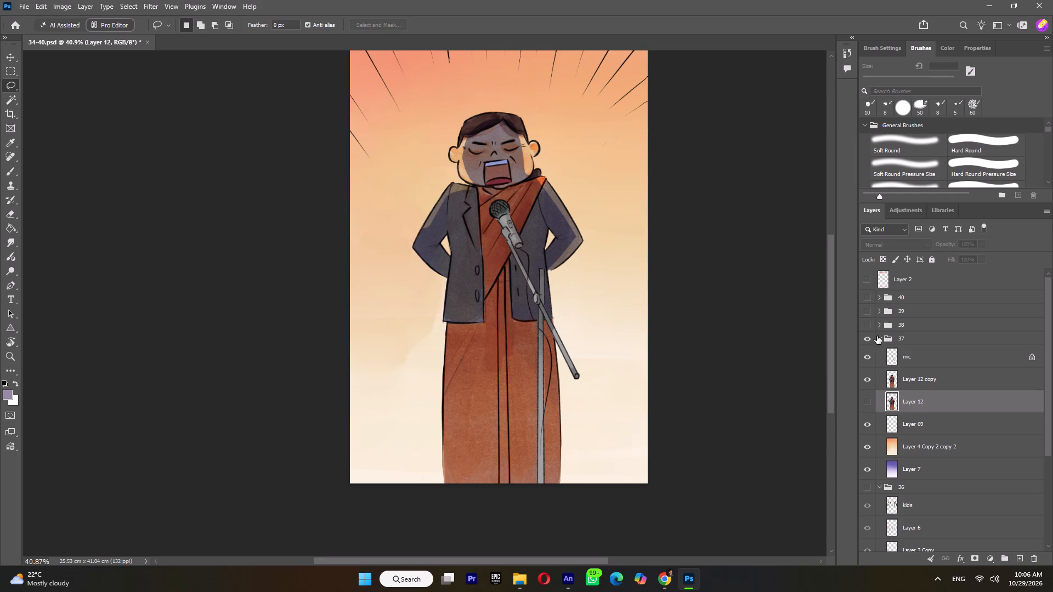
Collapse and hide group 37, and show group 38 with its layers expanded.
left_click(879, 338)
left_click(867, 341)
left_click(867, 326)
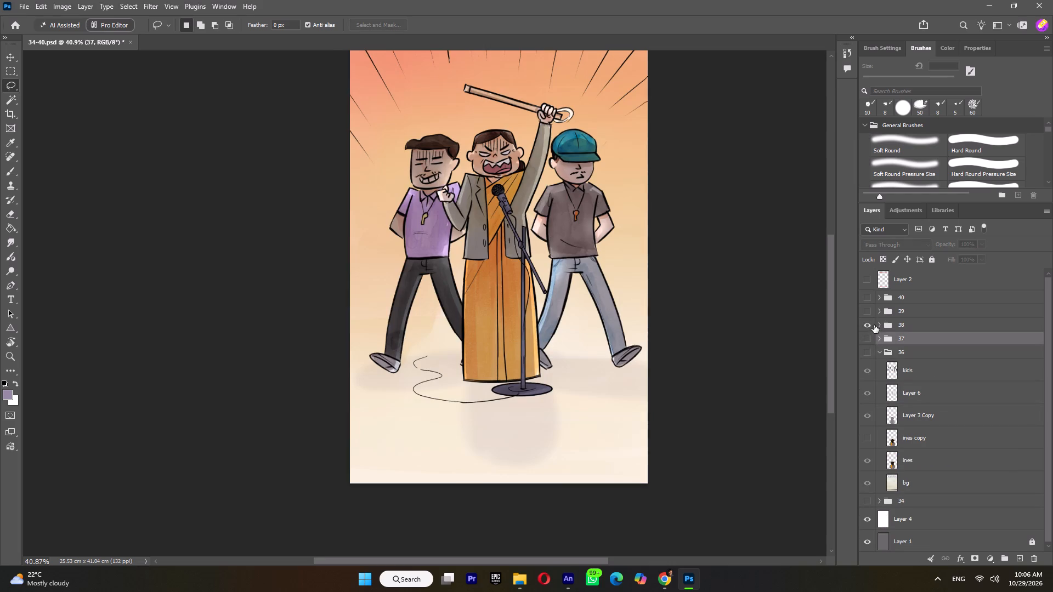
left_click(880, 325)
Check the speed lines on Layer 69 Copy against the whole shot and leave that layer hidden.
left_click(867, 337)
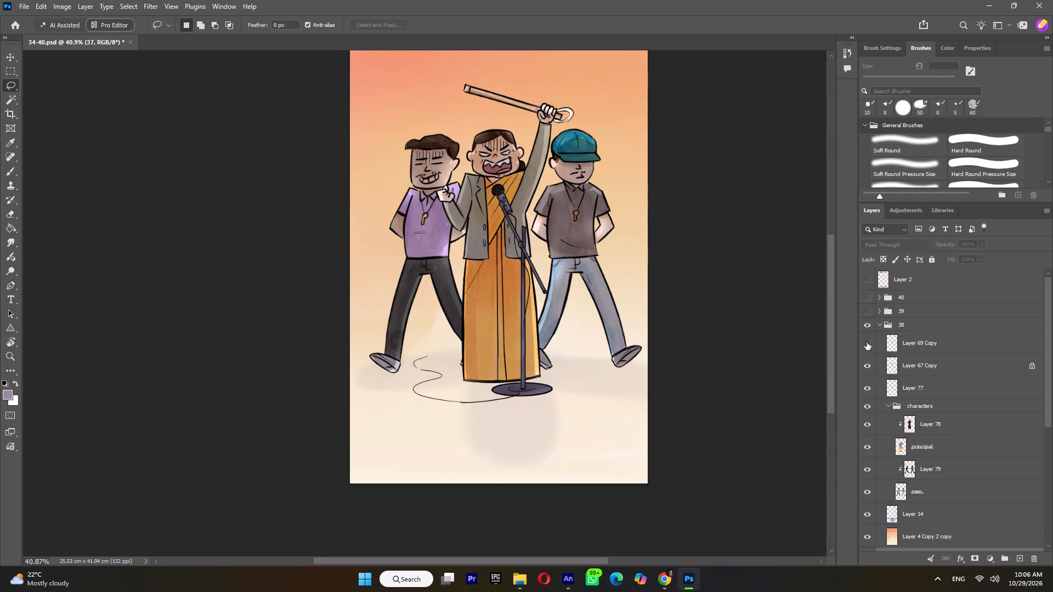
left_click(867, 342)
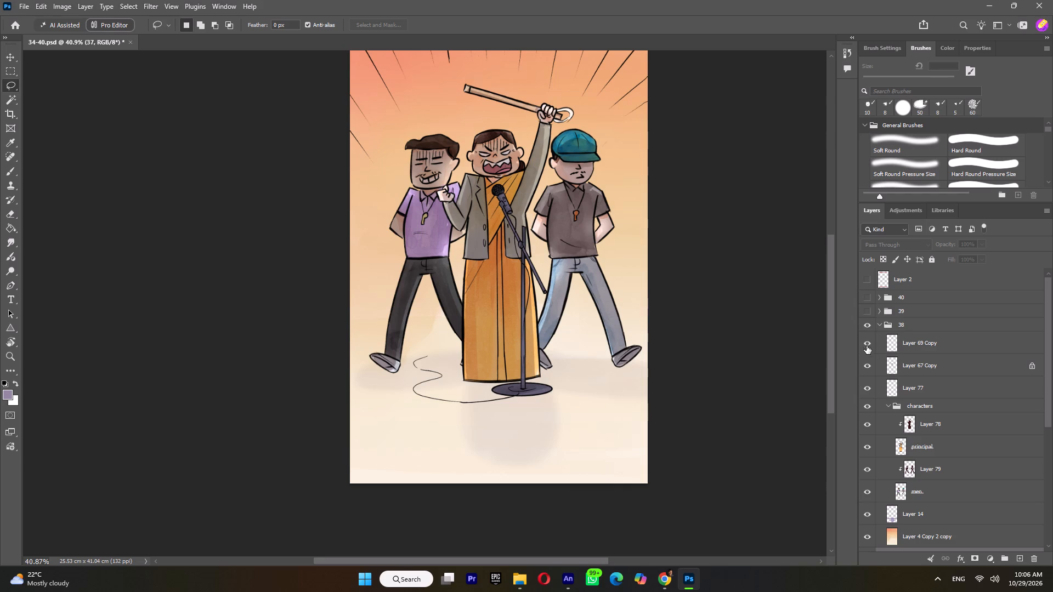
scroll(603, 371, "down", 3, "ctrl")
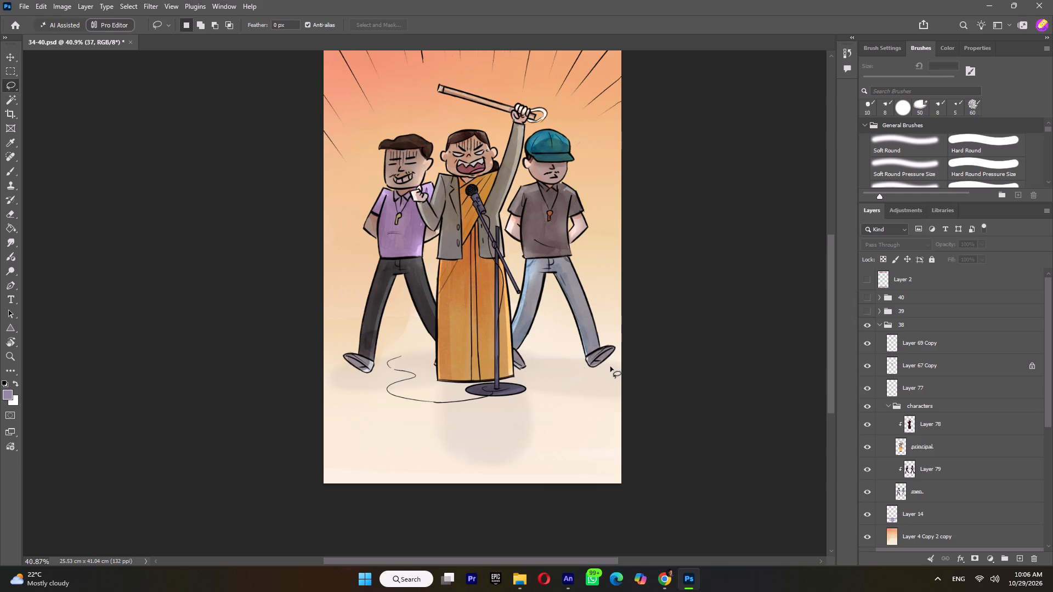
scroll(611, 368, "down", 5, "alt")
scroll(611, 368, "up", 3, "alt")
left_click(865, 344)
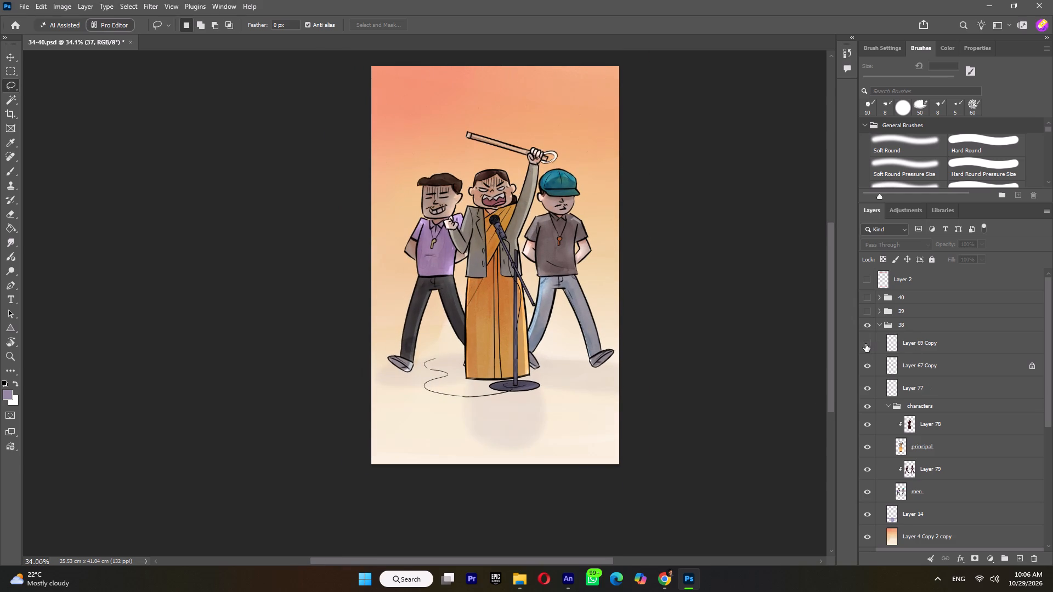
left_click(865, 344)
left_click(865, 344)
Examine what Layer 67 Copy and Layer 77 contain by toggling their visibility.
left_click(868, 363)
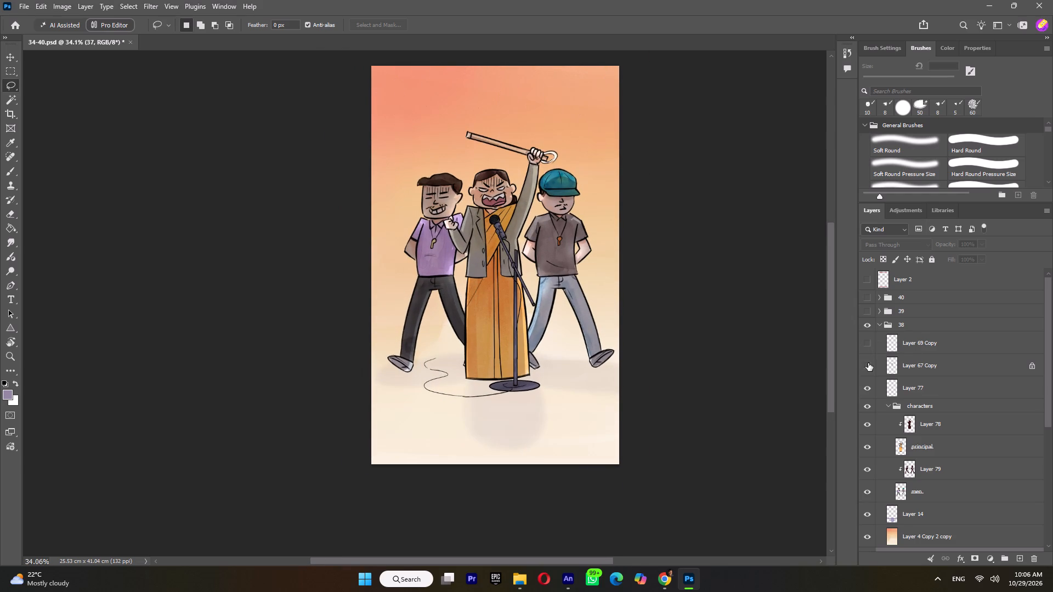
left_click(868, 363)
left_click(869, 387)
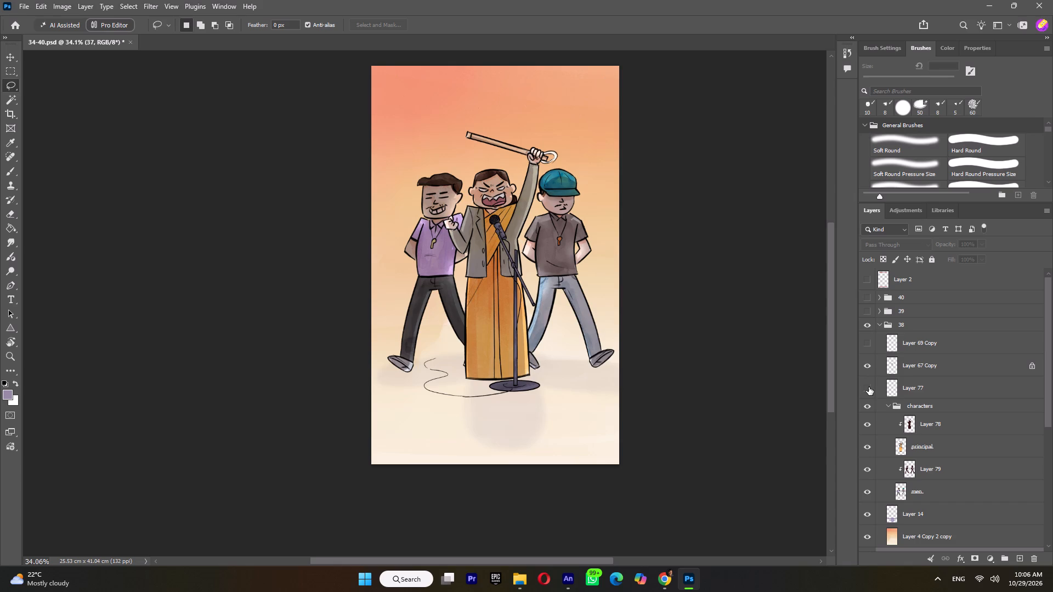
left_click(869, 387)
Cut the lines on the principal's forehead from Layer 77 into a new layer in place, and check Layer 77.
left_click(923, 387)
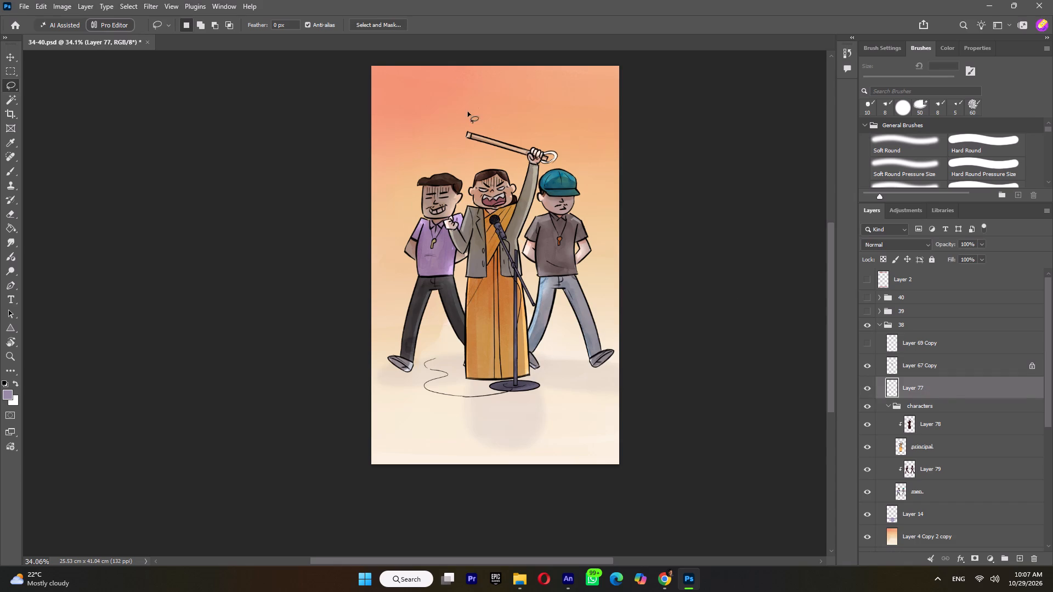
left_click_drag(478, 155, 469, 161)
key("ctrl+x")
key("ctrl+shift+v")
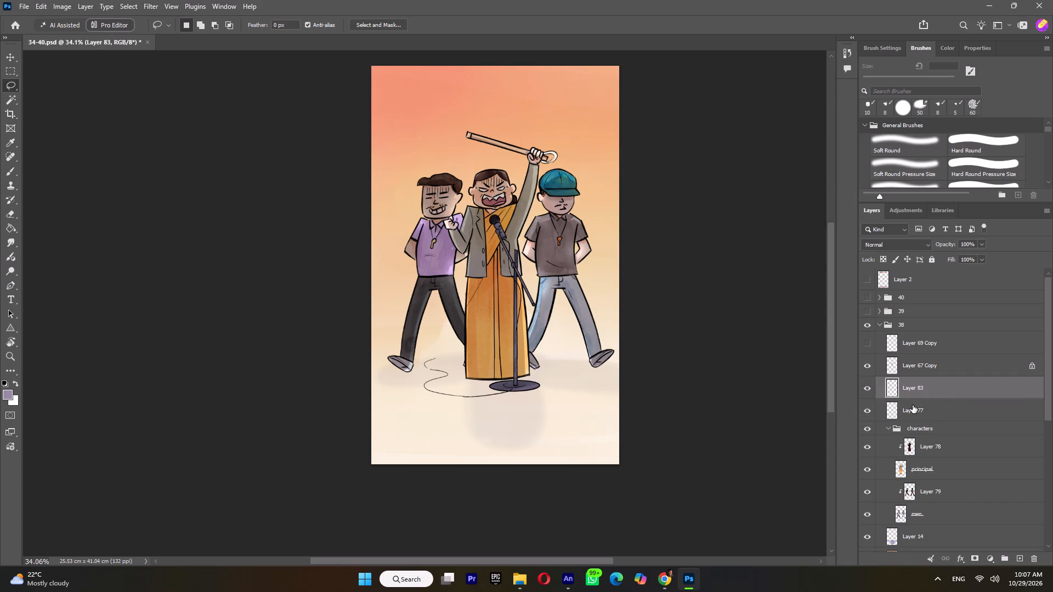
left_click(912, 409)
left_click(865, 410)
left_click(865, 410)
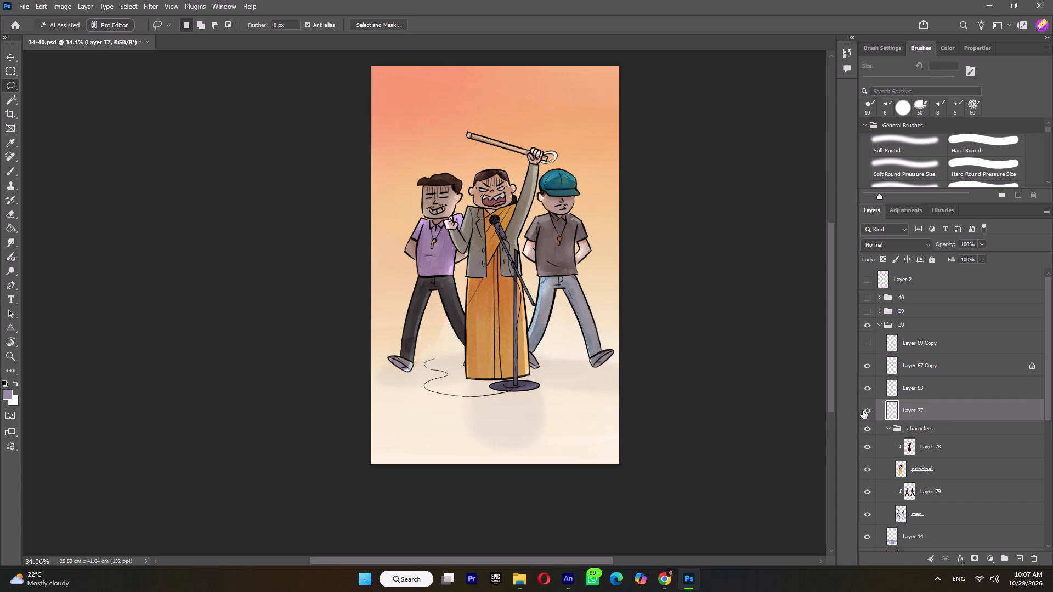
Merge the clipped Layer 78 with the principal layer in the characters group of shot 38.
left_click(926, 454)
left_click(929, 471, "shift")
right_click(929, 471, "shift")
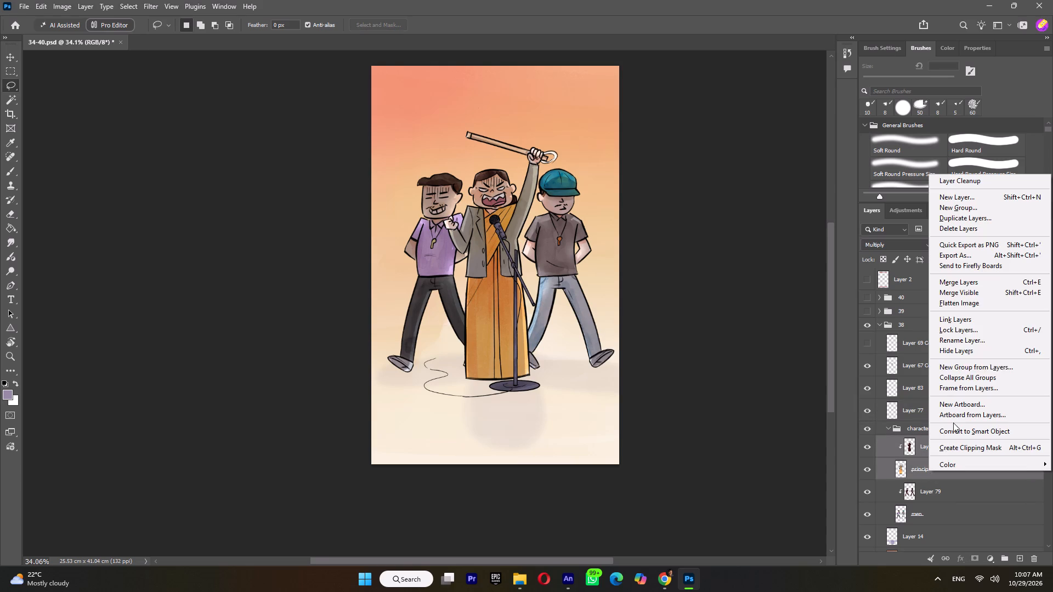
left_click(965, 278)
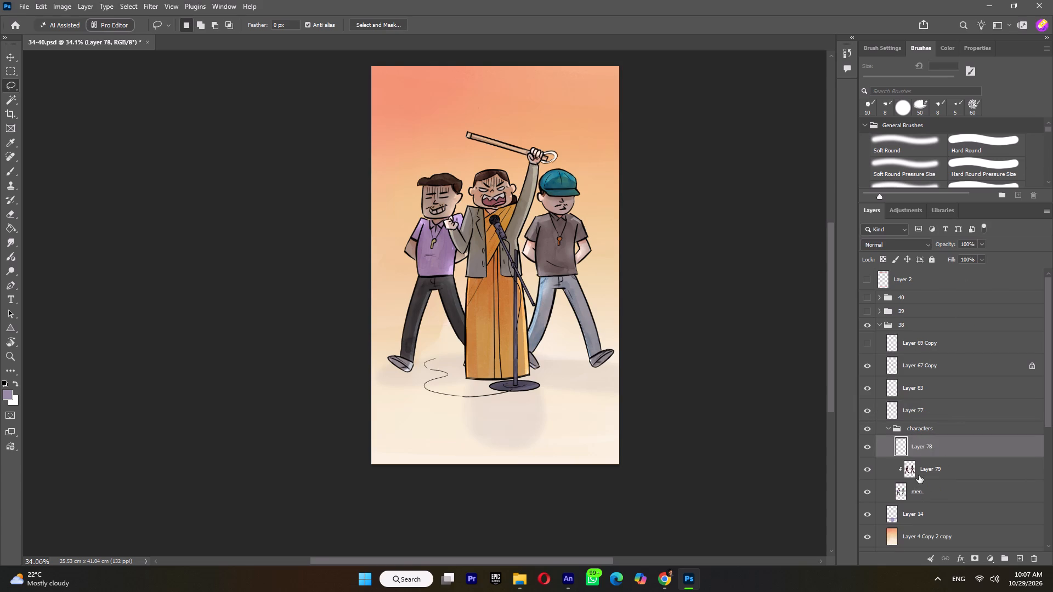
Merge the clipped Layer 79 with the men layer and dismiss the system notification covering the layers.
left_click(919, 475)
left_click(931, 493, "shift")
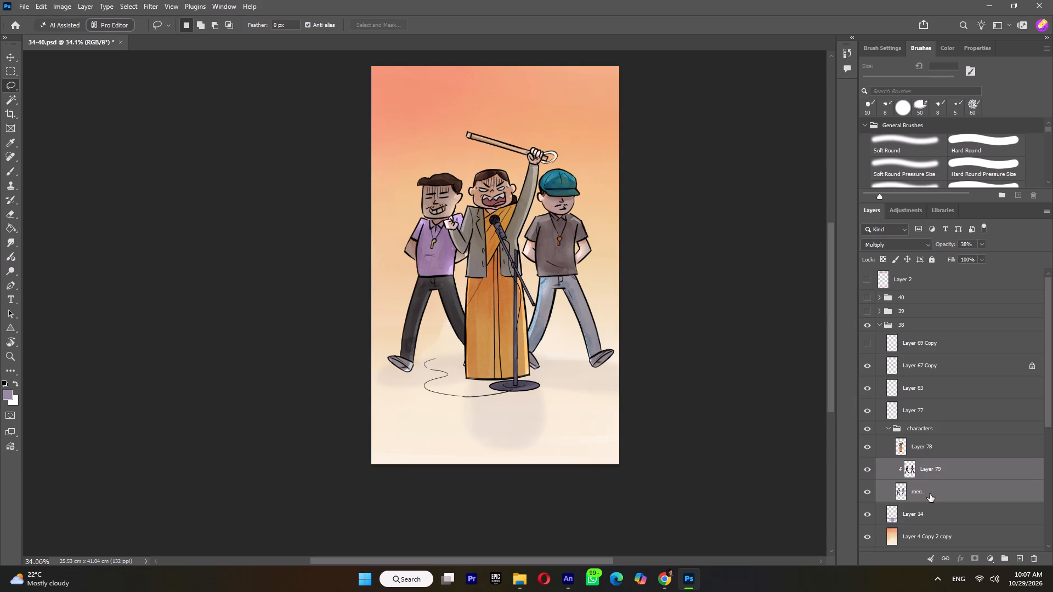
right_click(930, 494)
left_click(966, 324)
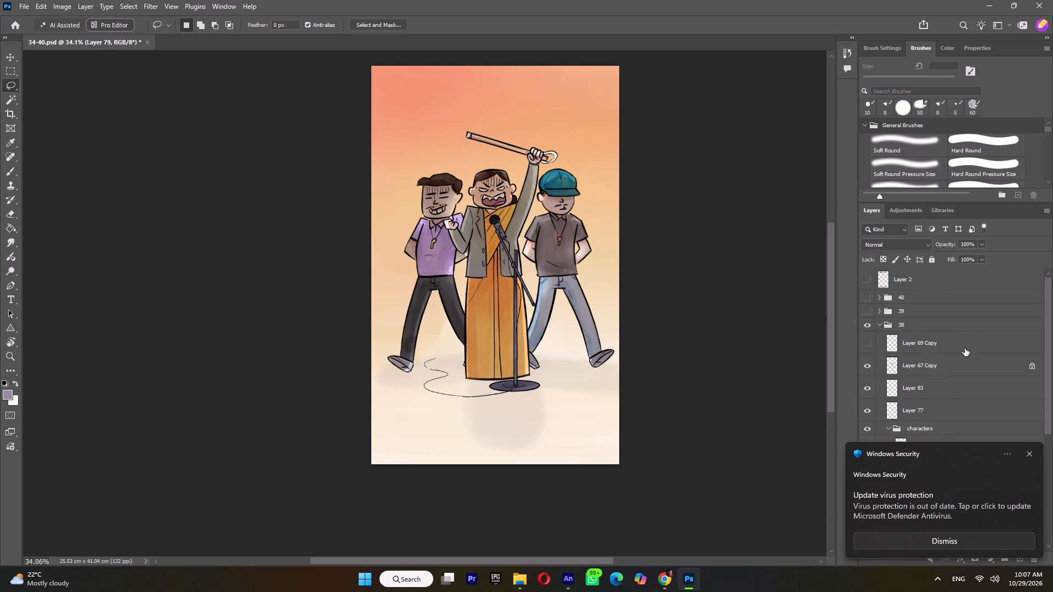
left_click(1027, 454)
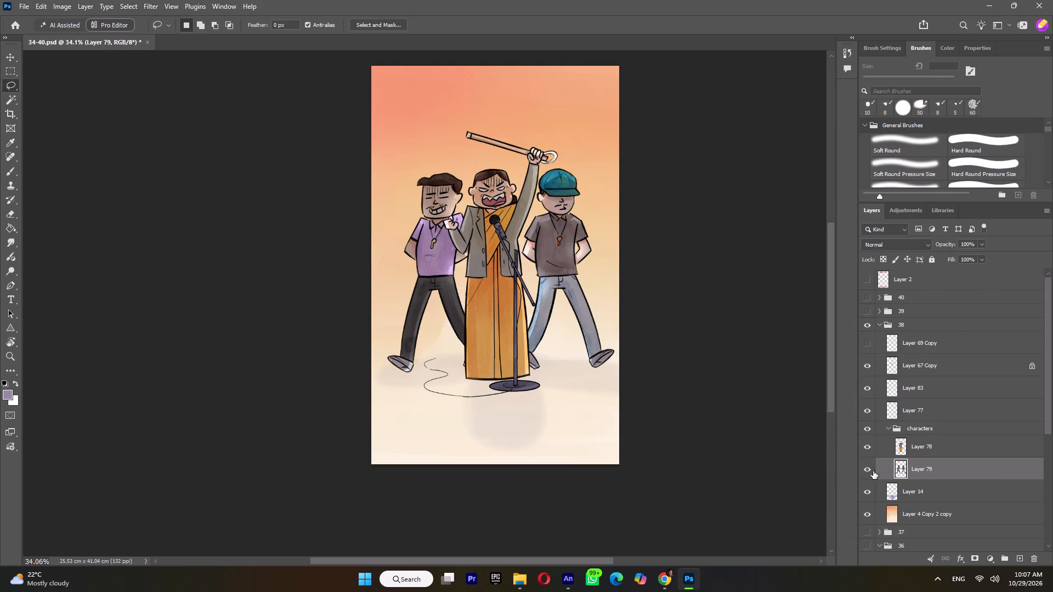
Check what the merged men layer and Layer 14 contain by toggling their visibility.
left_click(868, 472)
left_click(868, 472)
left_click(868, 492)
left_click(868, 492)
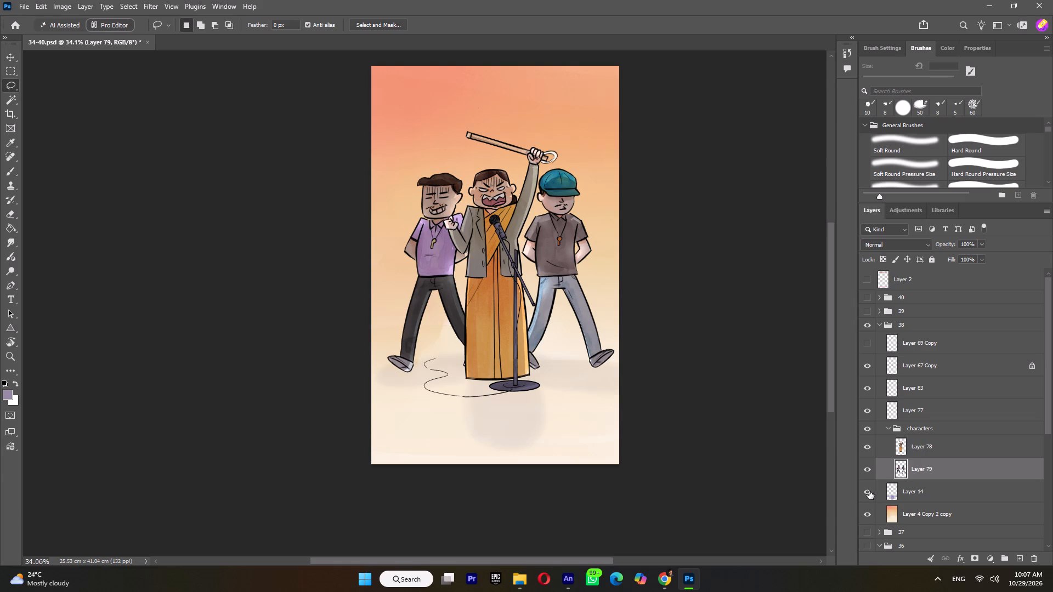
left_click(869, 491)
left_click(869, 491)
Lasso the man in the teal cap on Layer 79 and cut him into a new layer in place.
scroll(916, 499, "down", 2)
left_click(931, 419)
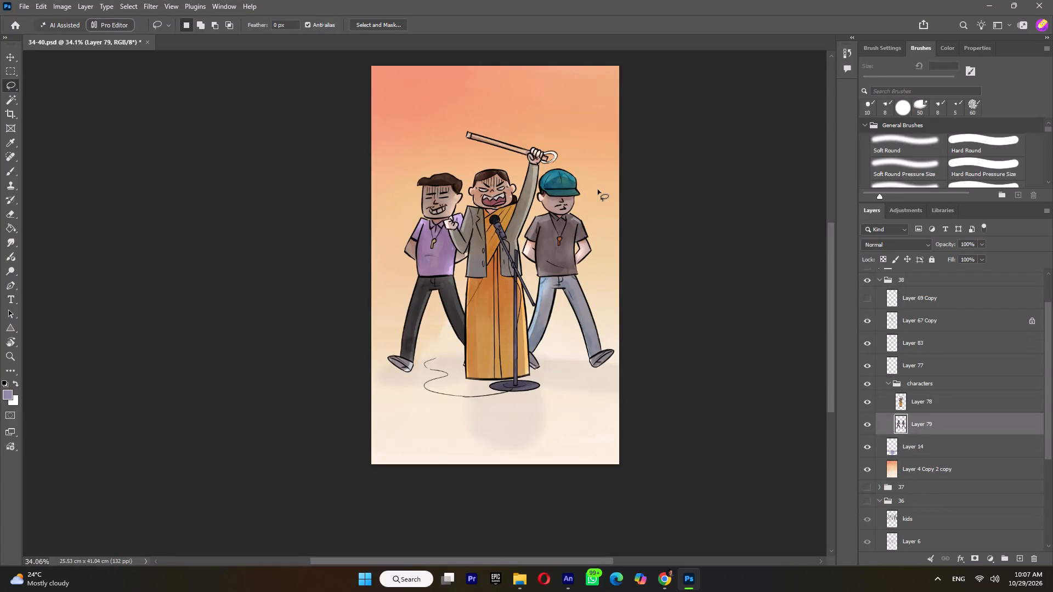
left_click_drag(581, 150, 654, 375)
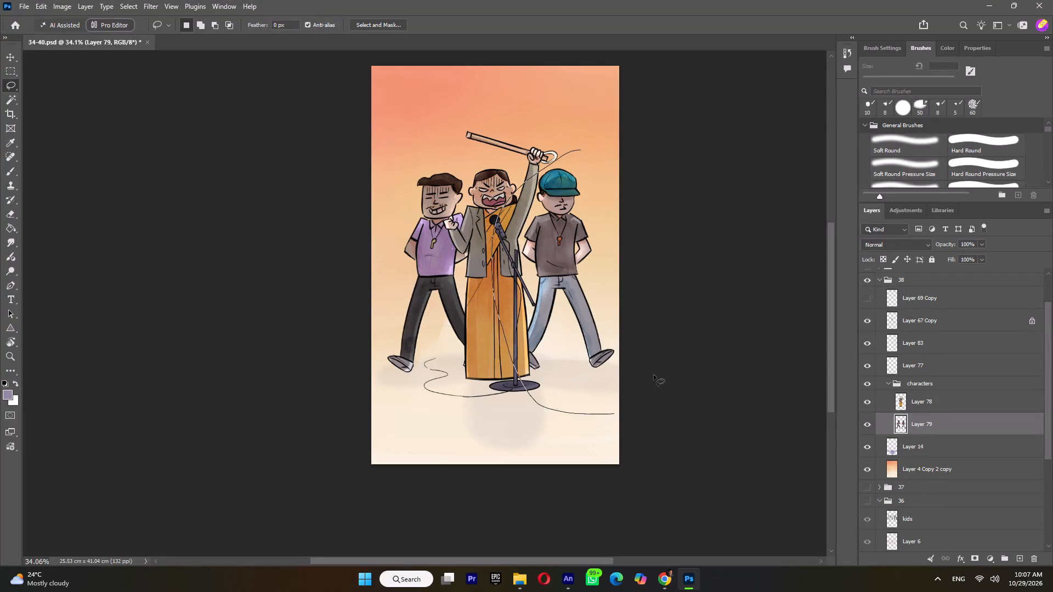
left_click_drag(654, 375, 555, 149)
key("ctrl+x")
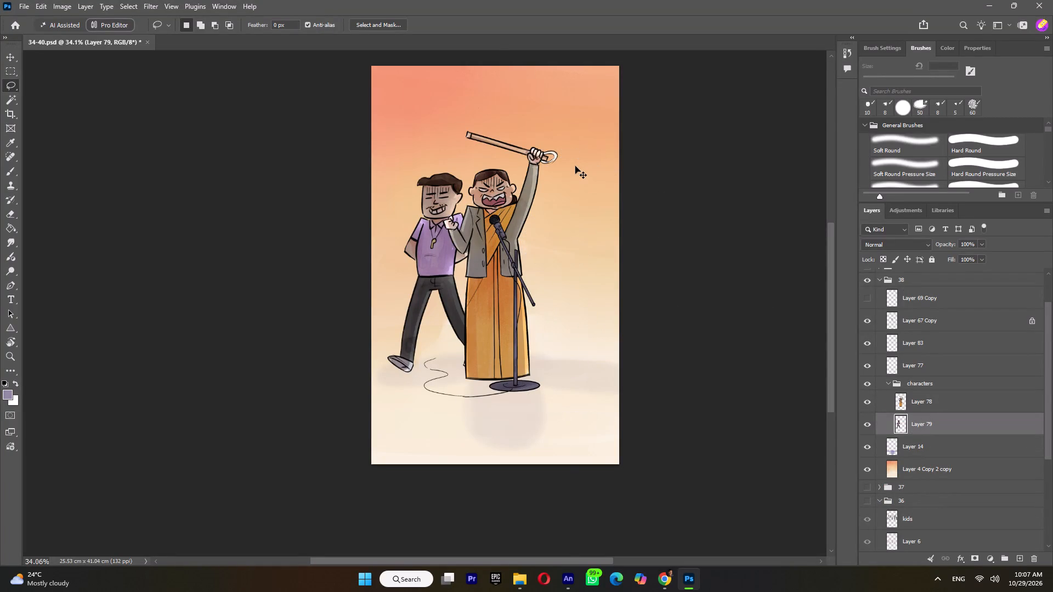
key("ctrl+shift+v")
Duplicate the principal's Layer 78 within 34-40.psd as Layer 78 copy.
left_click(918, 391)
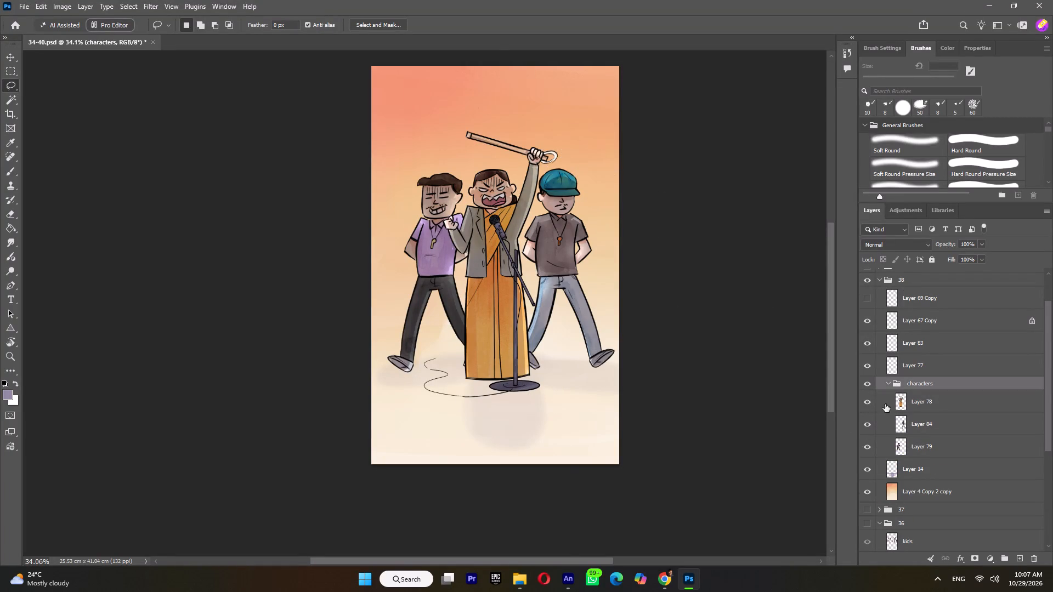
left_click(936, 394)
right_click(928, 402)
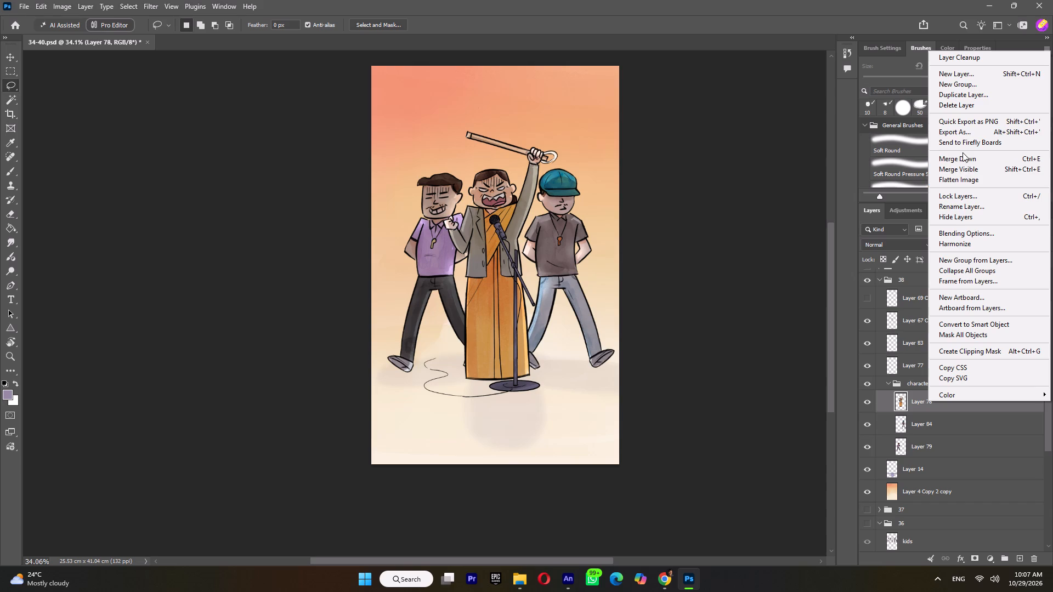
left_click(967, 95)
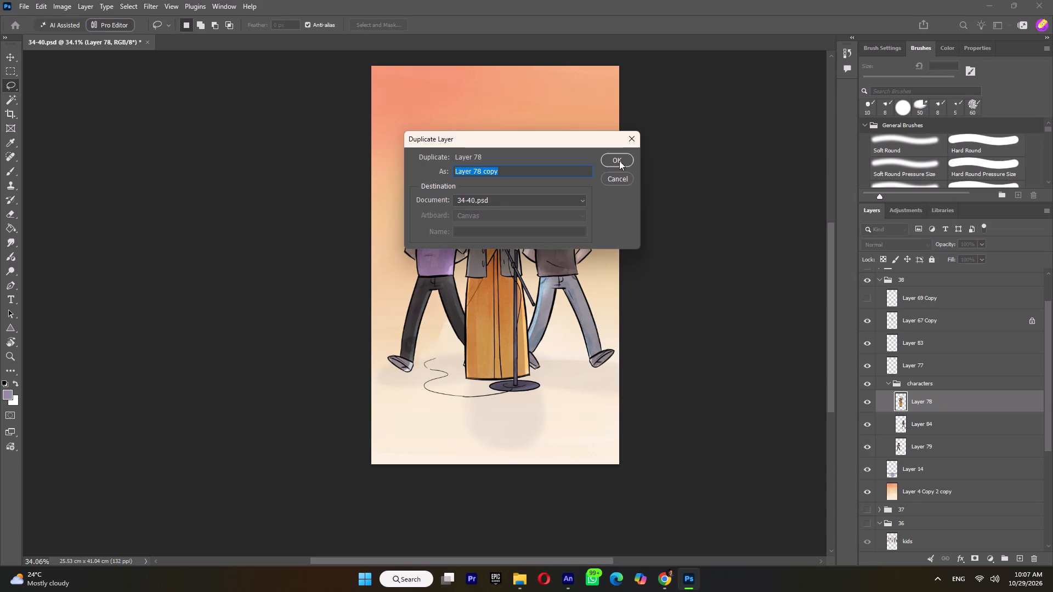
left_click(619, 161)
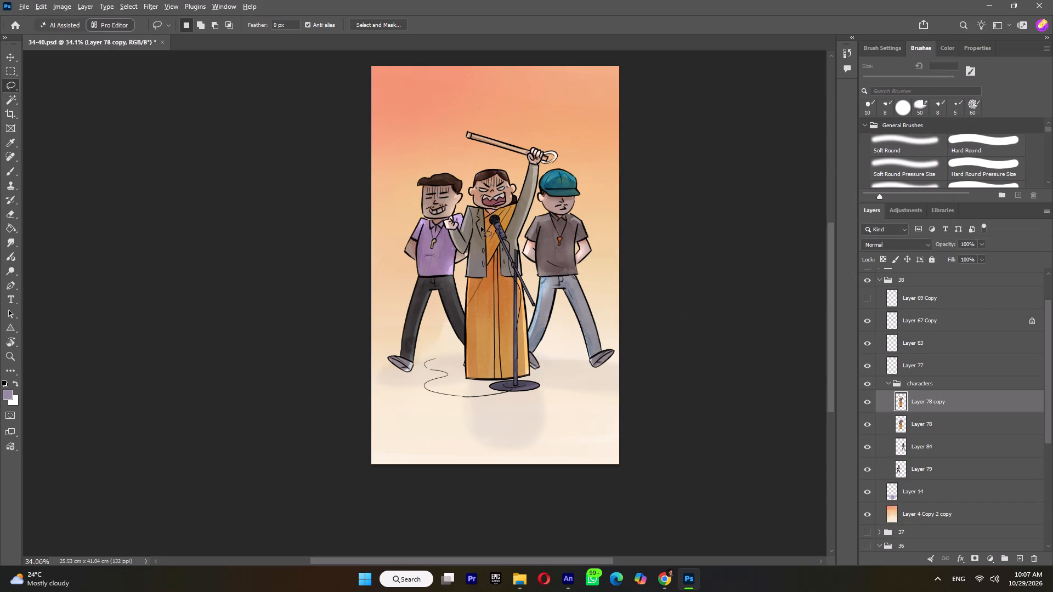
Start Puppet Warp on Layer 78 copy and pin both sides of the dress hem, the waist and the chest.
left_click(40, 4)
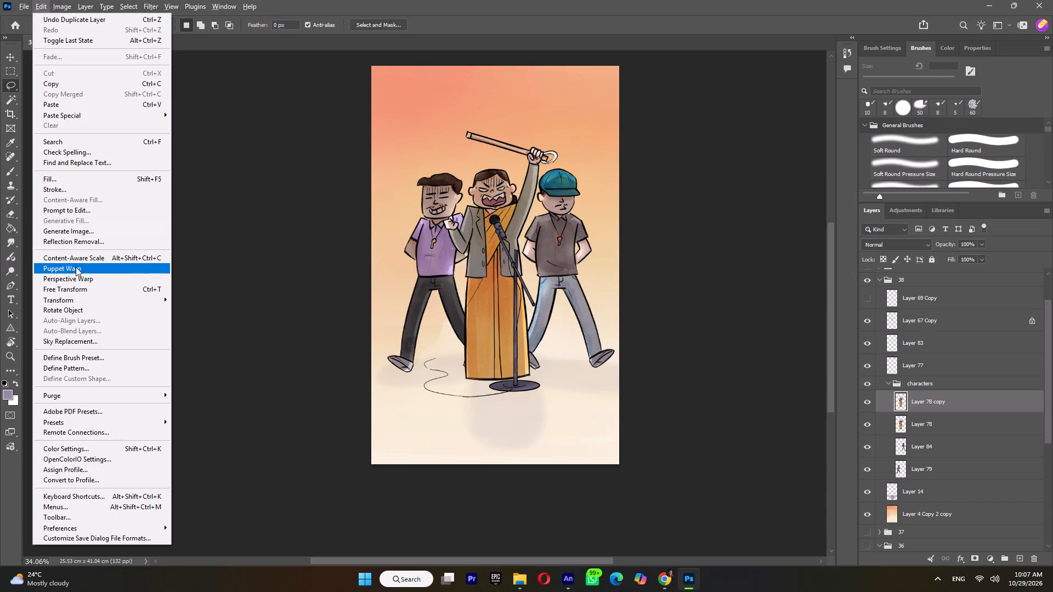
left_click(76, 267)
left_click(475, 378)
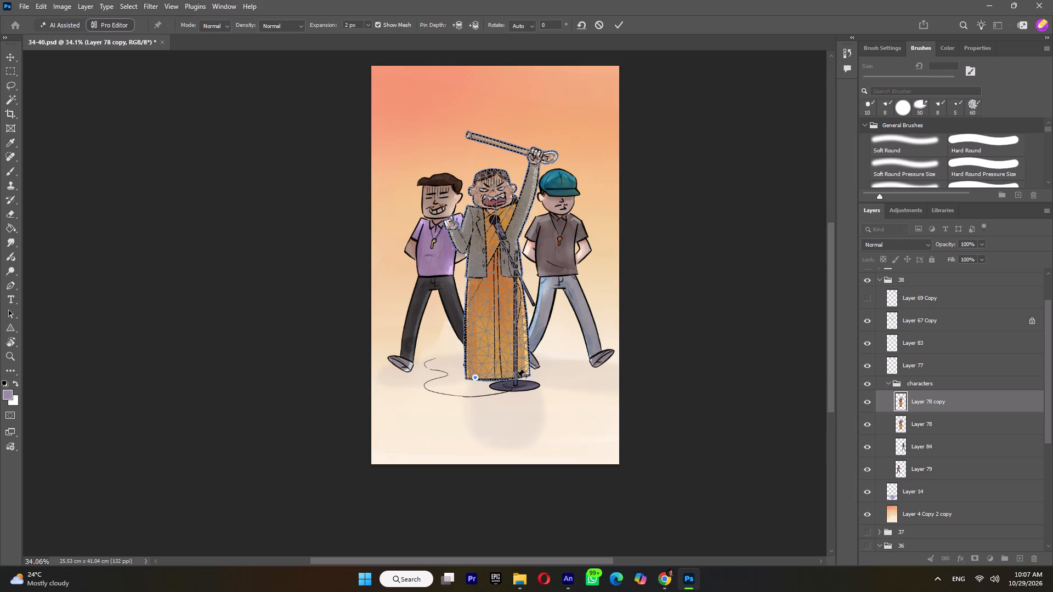
left_click(519, 375)
left_click(493, 287)
left_click(494, 220)
Add a Puppet Warp pin on the principal's nose and shift the face slightly down.
scroll(491, 183, "up", 13, "alt")
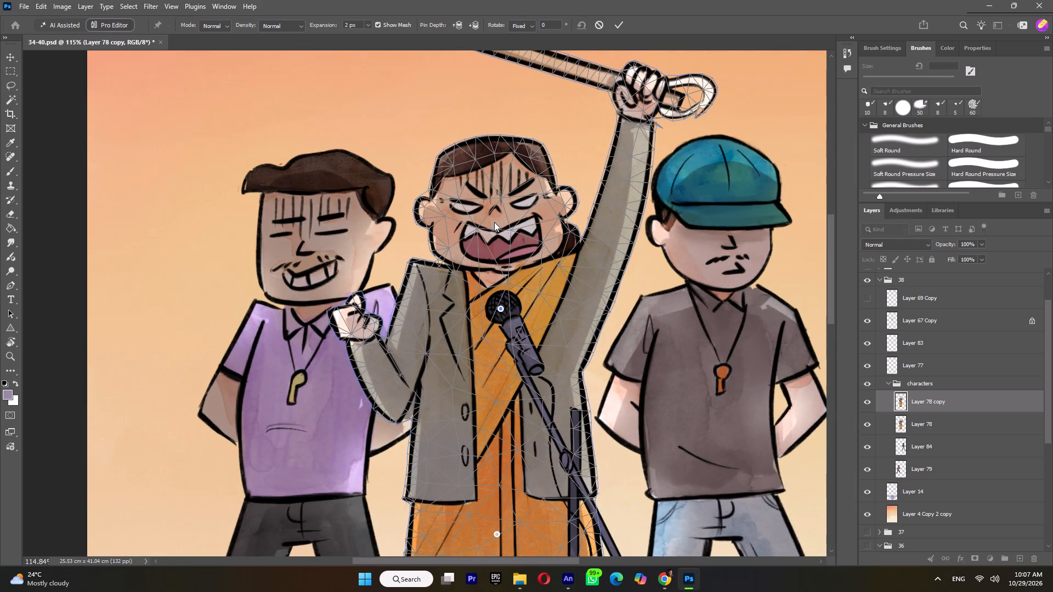
left_click(495, 219)
left_click_drag(495, 218, 495, 223)
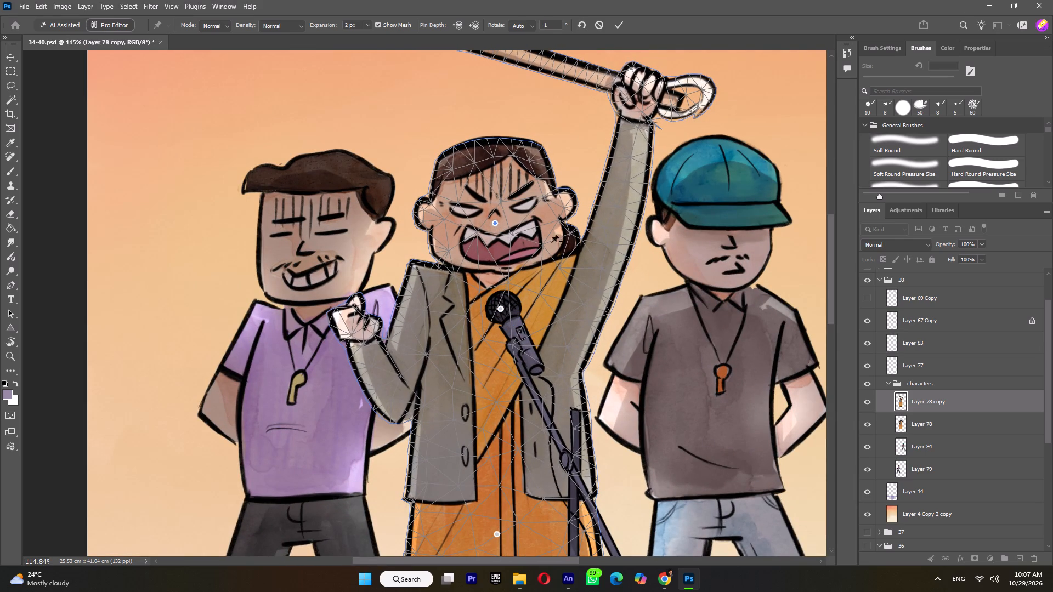
Pin the raised arm's shoulder, forearm and fist, and pull the cane-holding fist slightly inward to about X 16.5 cm, Y 9.8 cm.
left_click(580, 284)
left_click(632, 103)
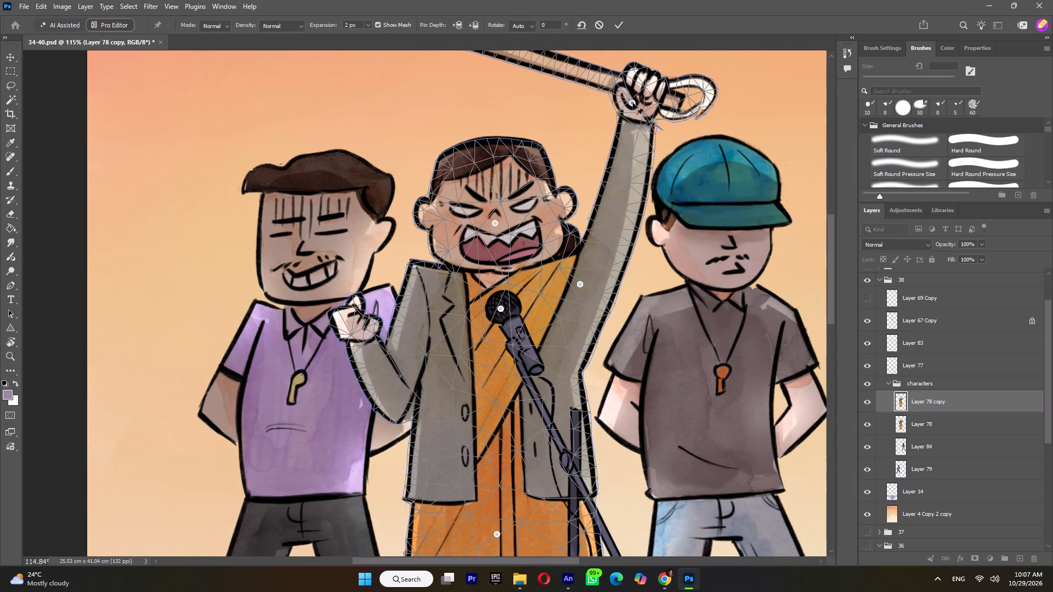
left_click_drag(633, 103, 621, 105)
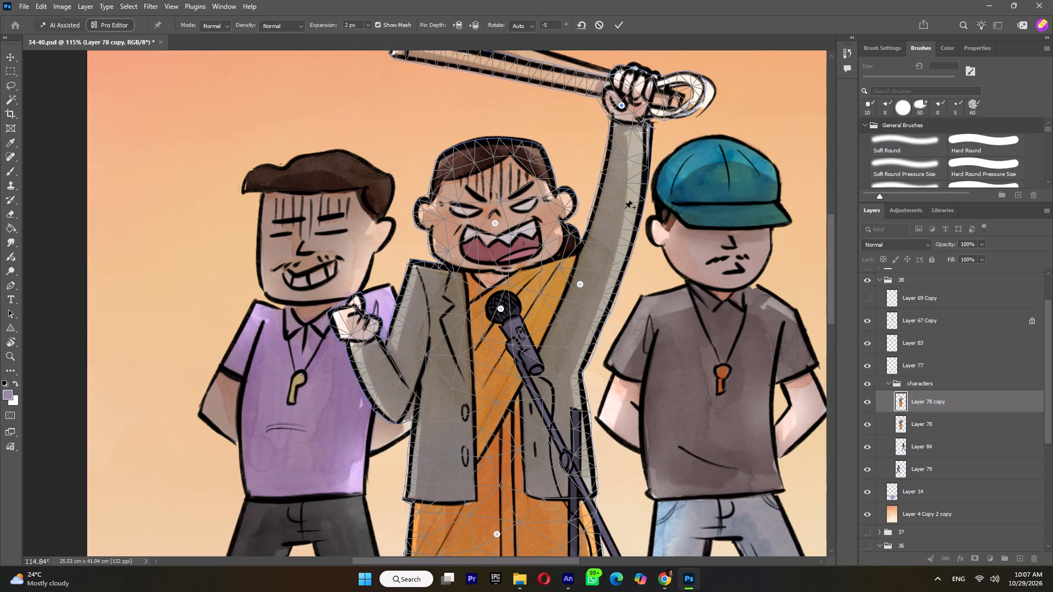
left_click(619, 216)
left_click(619, 216)
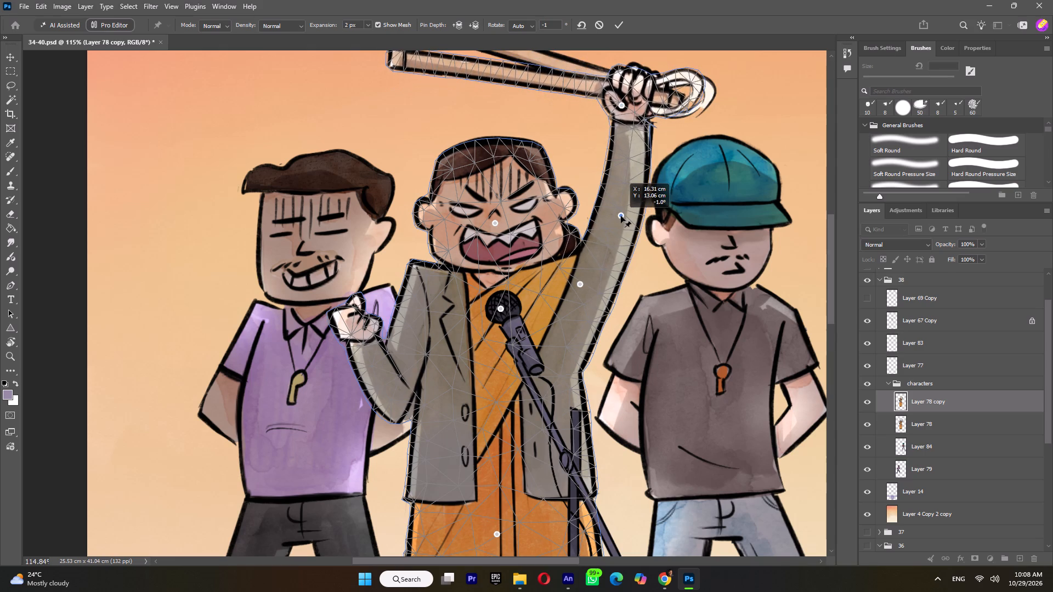
left_click_drag(621, 105, 639, 104)
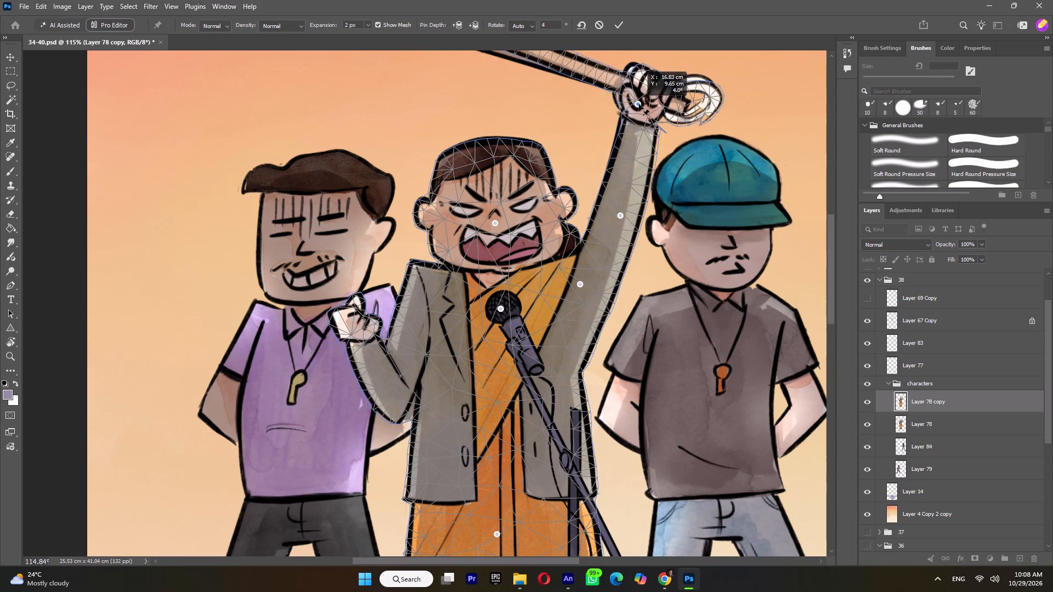
left_click_drag(639, 104, 629, 107)
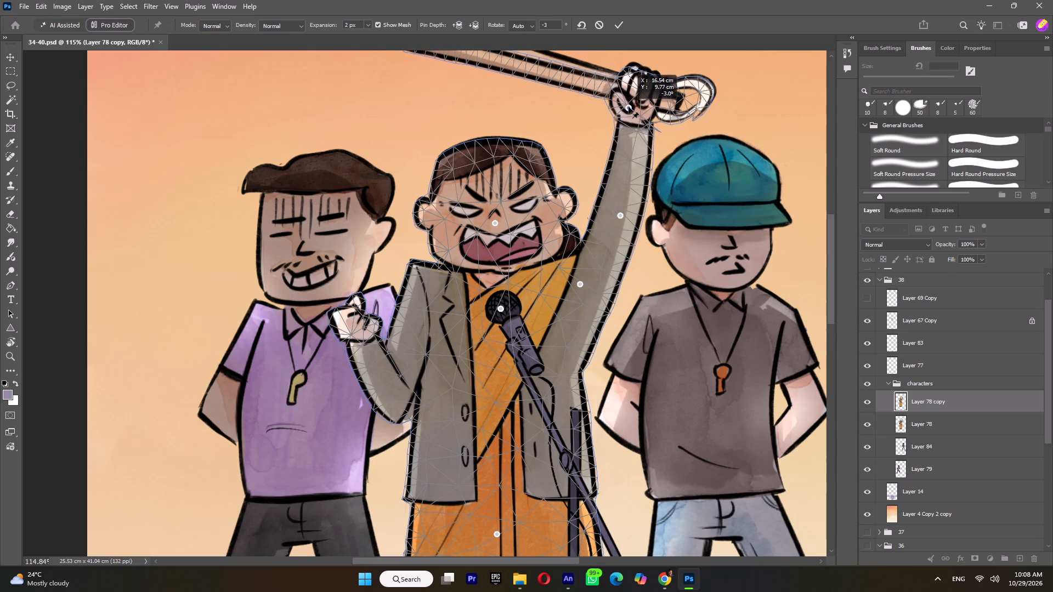
left_click_drag(629, 107, 627, 106)
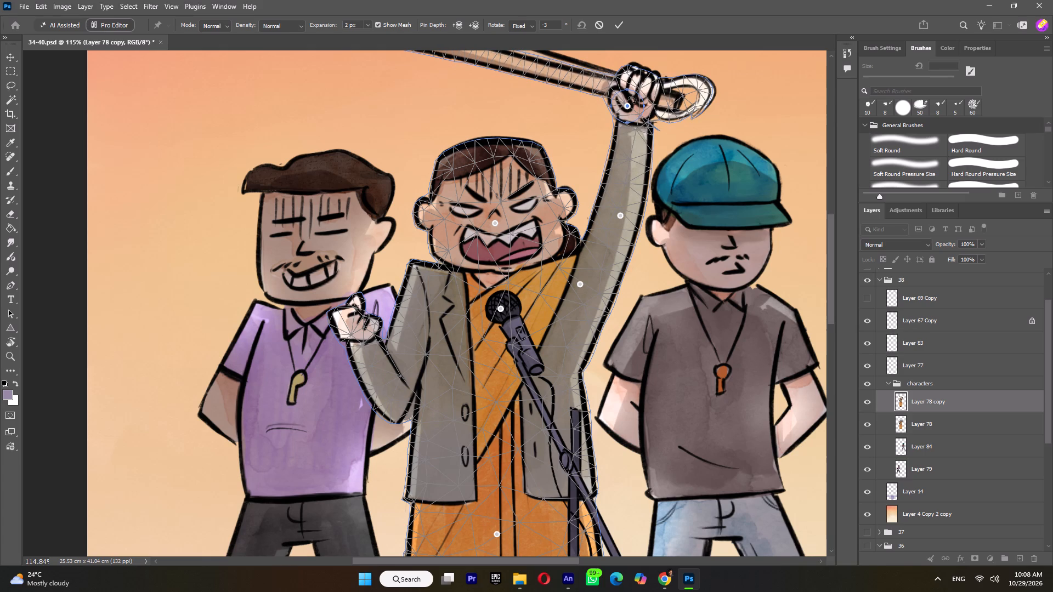
left_click(632, 100, "alt")
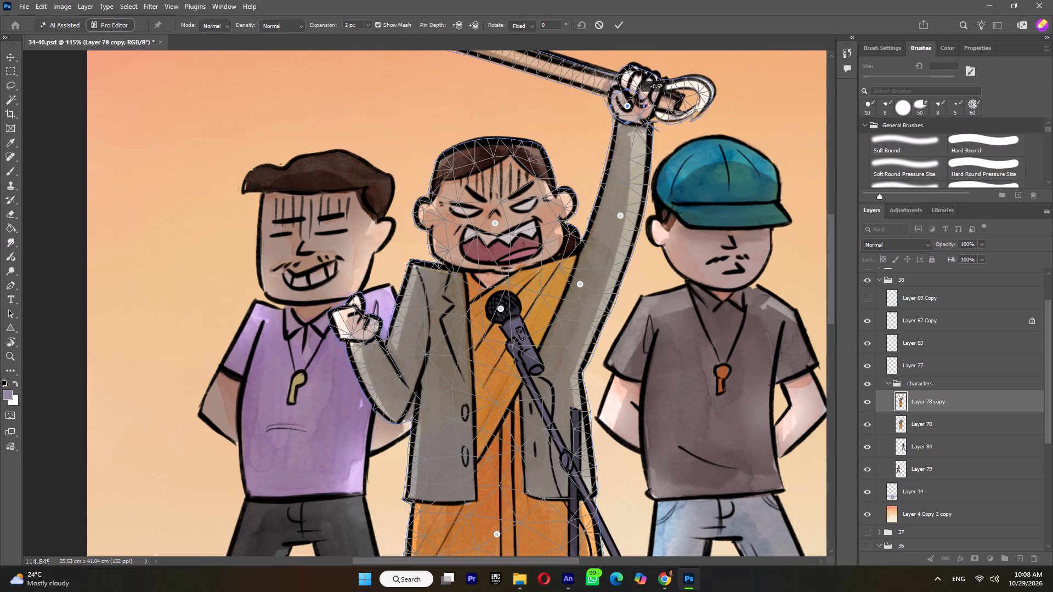
left_click(620, 217)
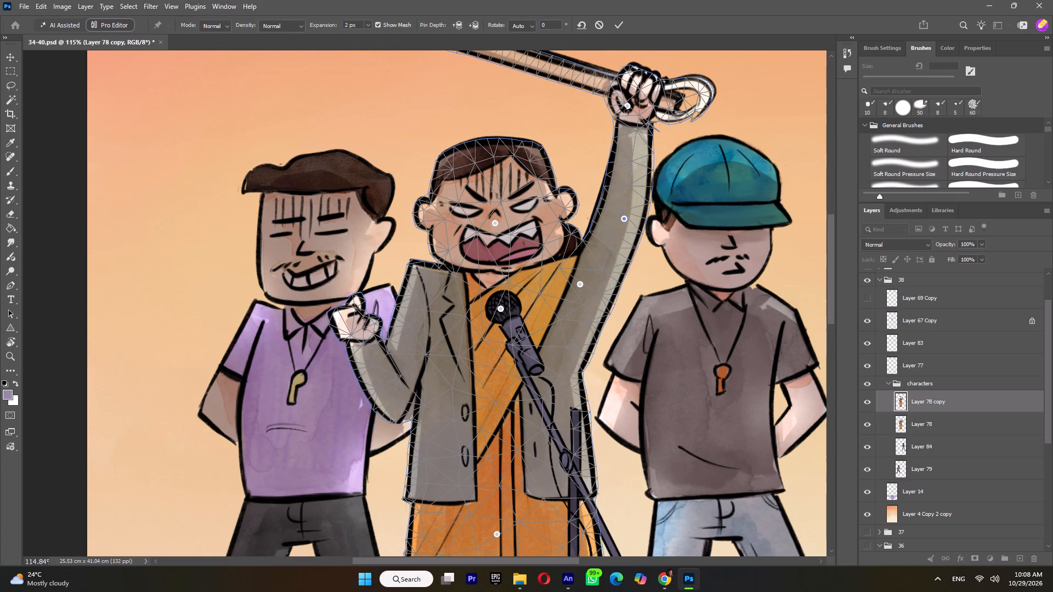
left_click(627, 105)
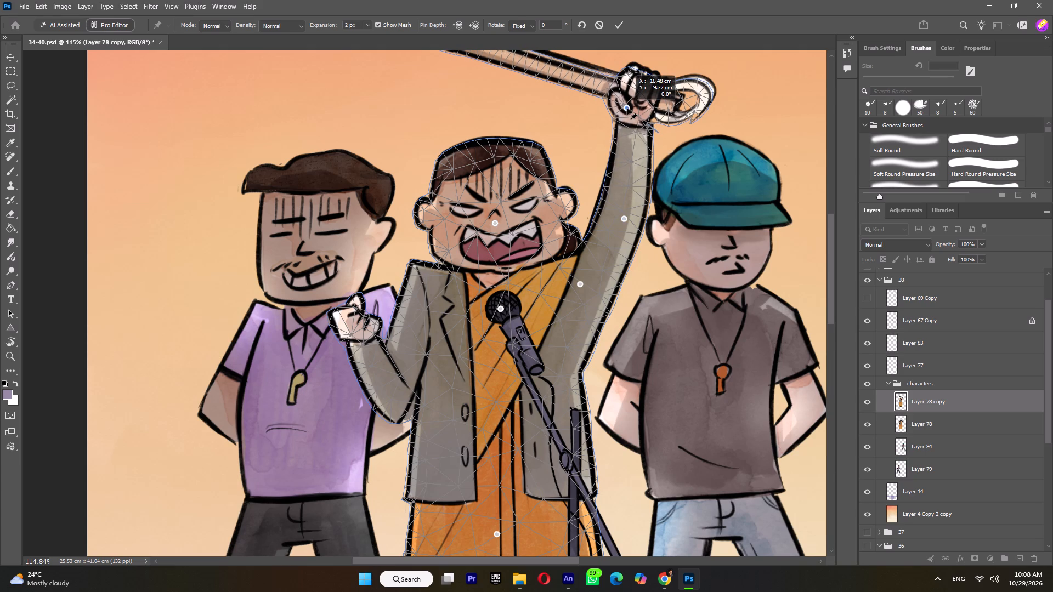
Pin the principal's lowered fist and elbow, and bend the fist slightly inward toward the jacket.
left_click(356, 323)
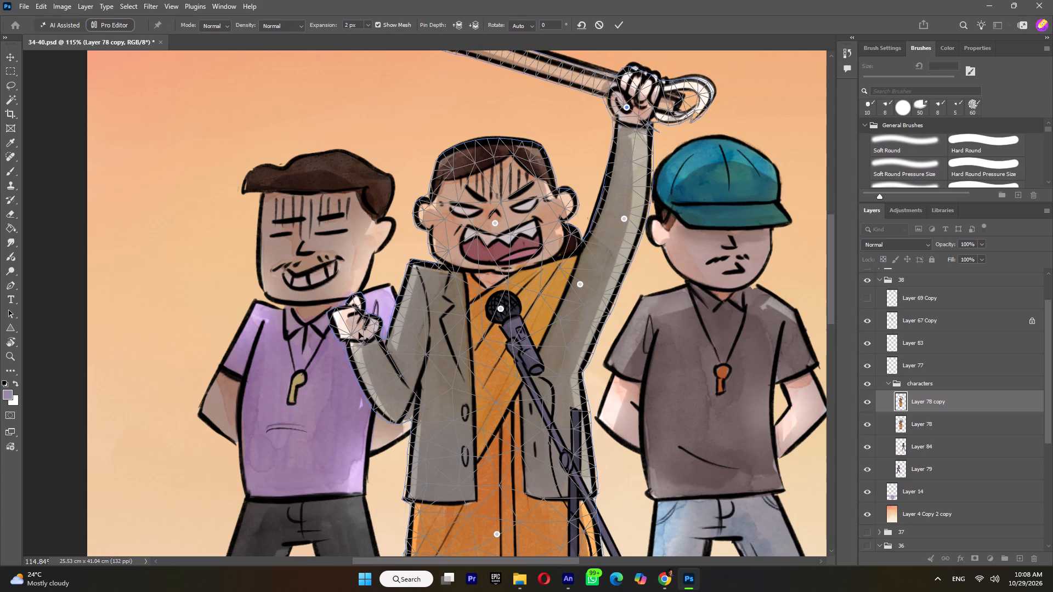
left_click(389, 397)
left_click(388, 398)
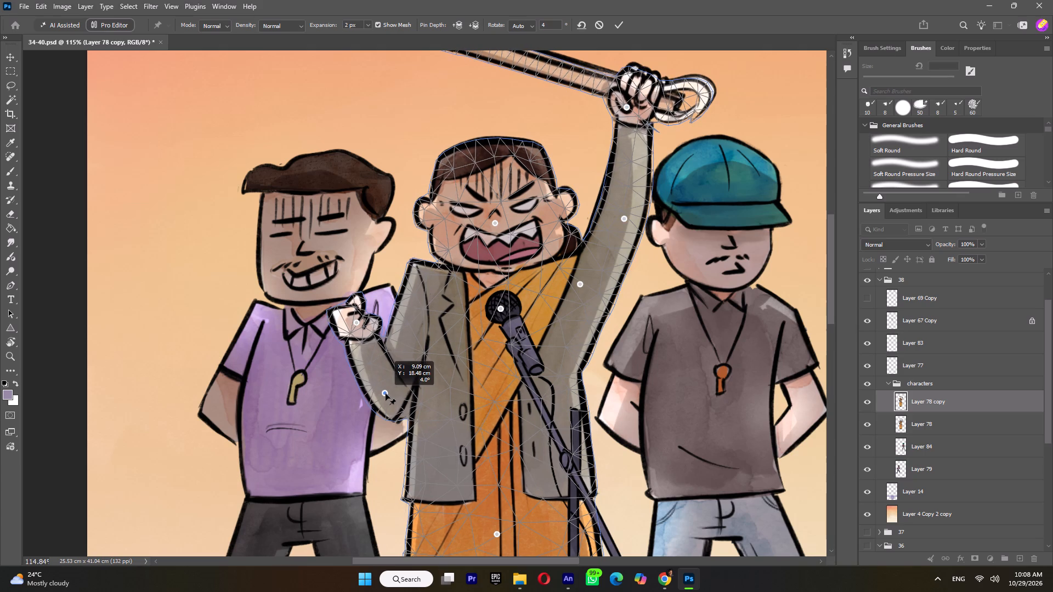
left_click_drag(356, 323, 362, 320)
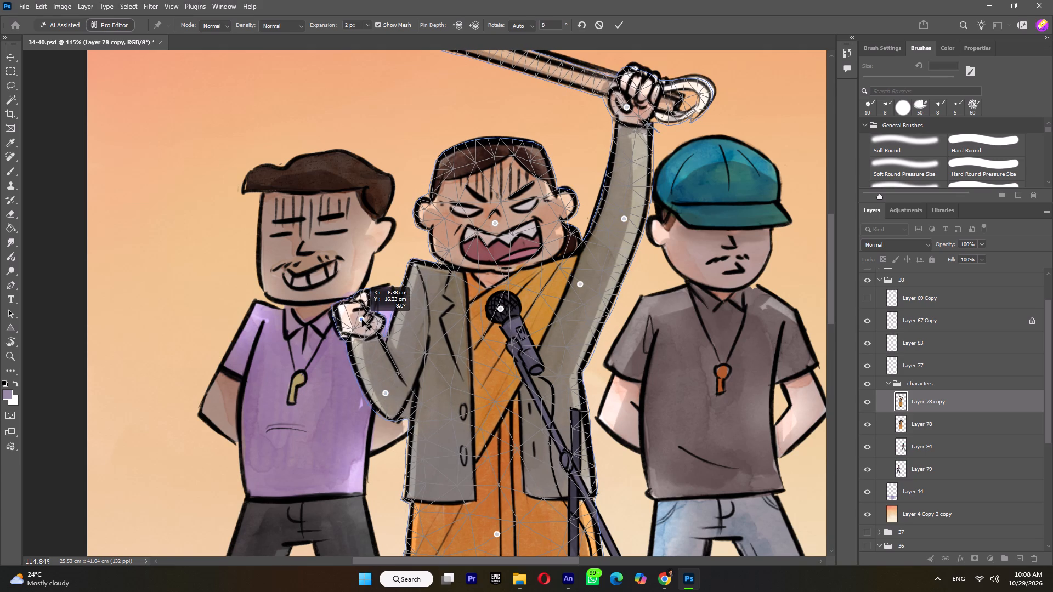
left_click_drag(362, 320, 365, 320)
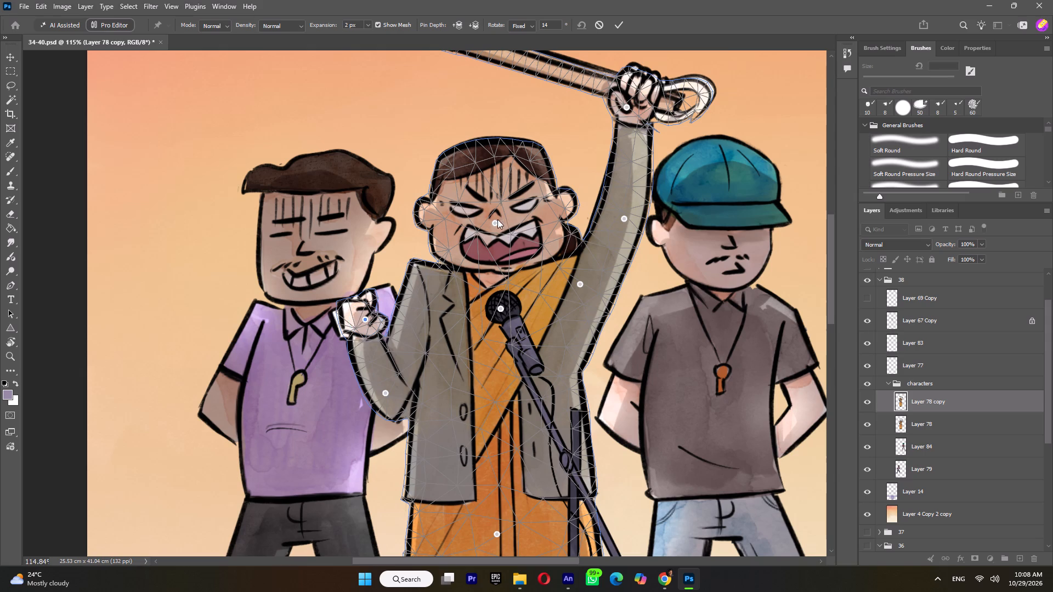
Fine-tune the face pin to about X 12.44 cm, Y 13.27 cm, nudge the skirt pin slightly toward the mic stand, and apply the warp.
left_click(495, 222)
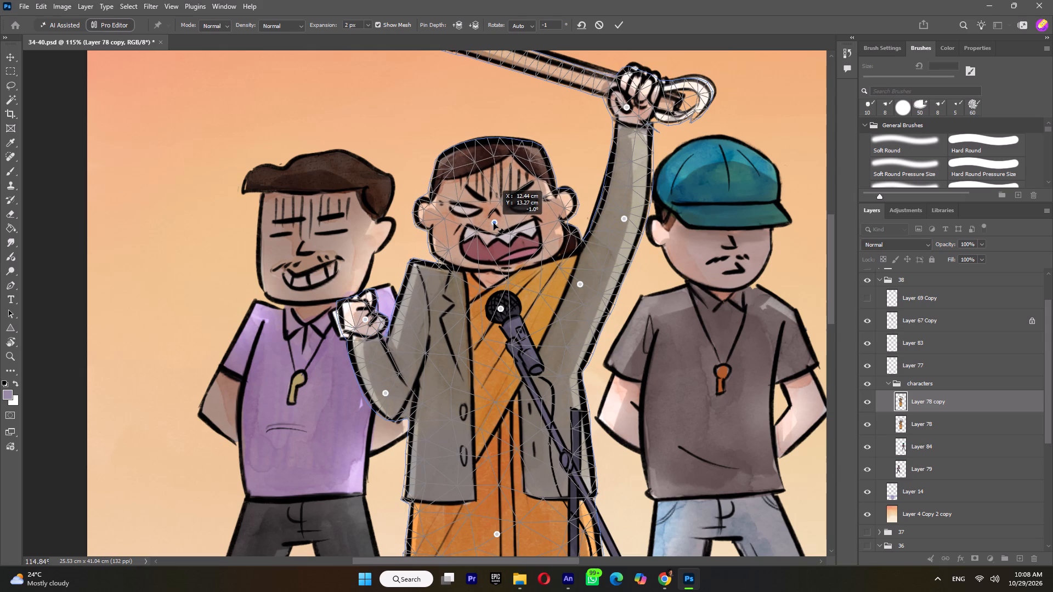
scroll(494, 229, "down", 4, "alt")
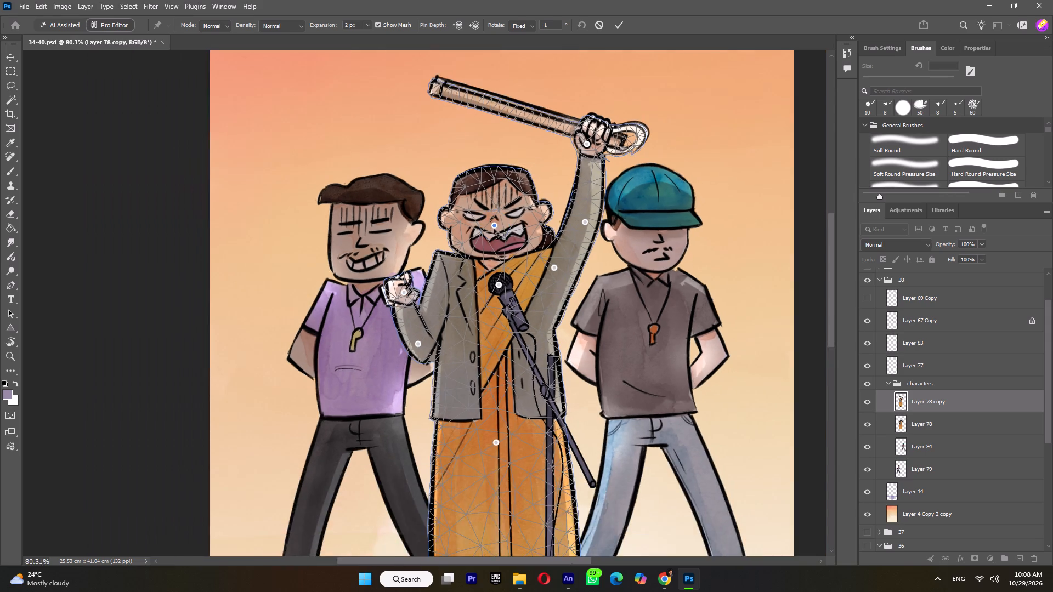
scroll(494, 229, "down", 4, "alt")
scroll(498, 380, "up", 10, "alt")
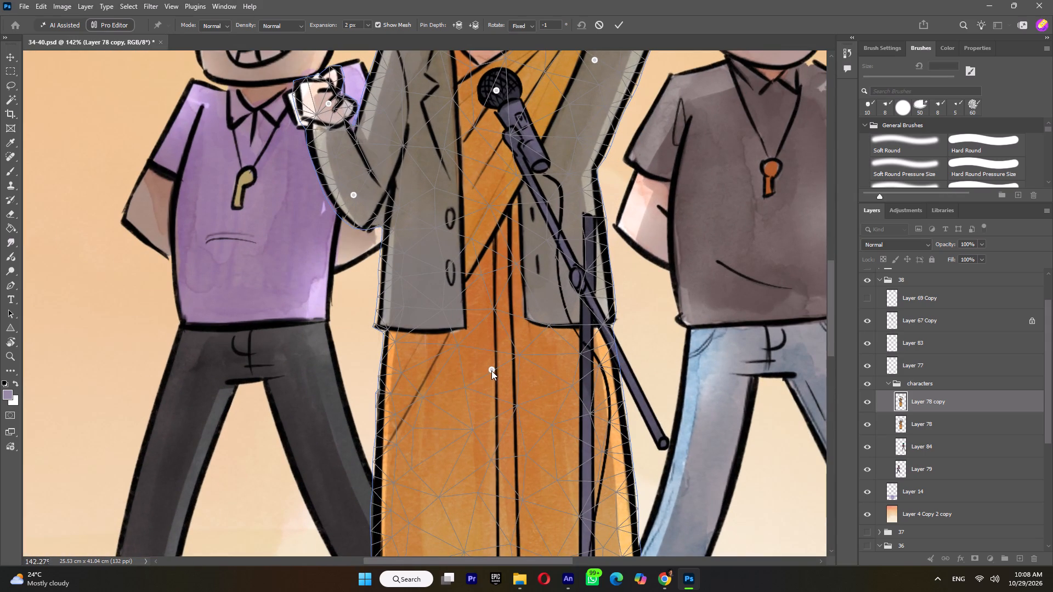
left_click(492, 369)
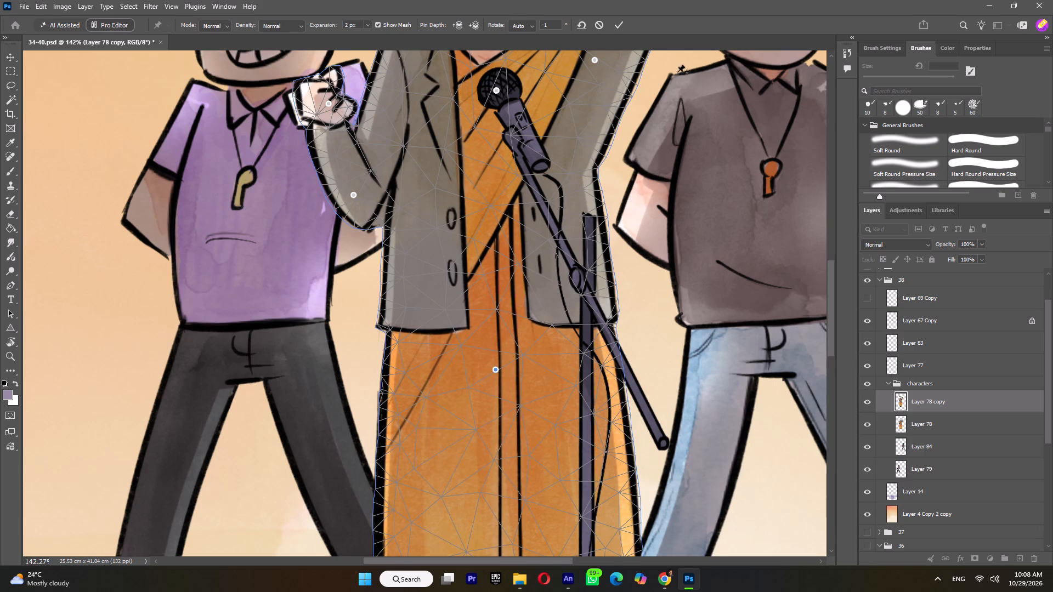
left_click(615, 21)
Compare the warped Layer 78 copy with the original pose by toggling its visibility, and leave the copy hidden.
scroll(650, 283, "down", 9, "alt")
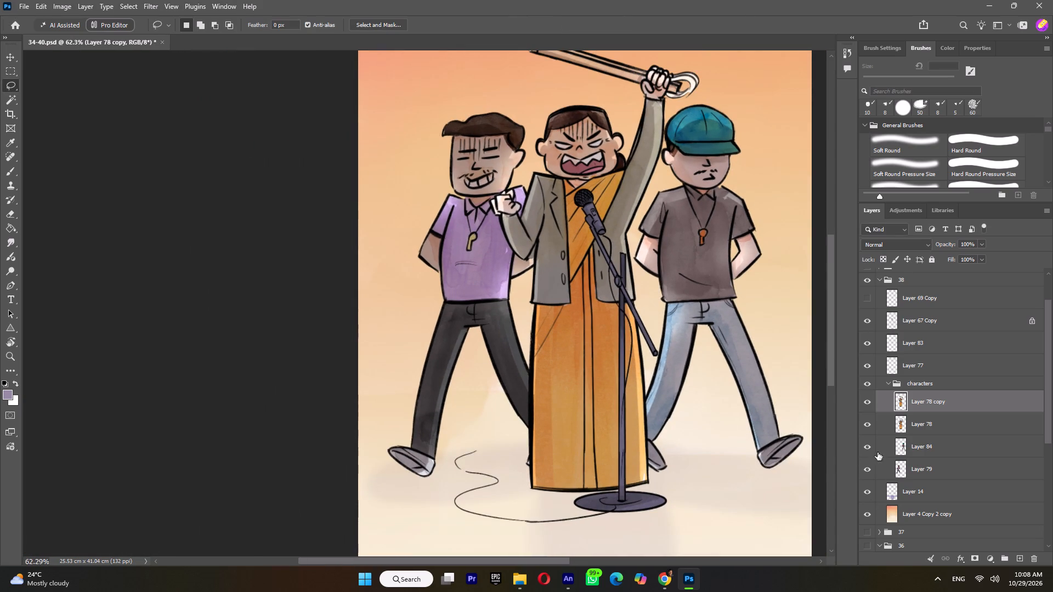
left_click(869, 401)
left_click(869, 401)
left_click(869, 401)
scroll(582, 327, "down", 9, "alt")
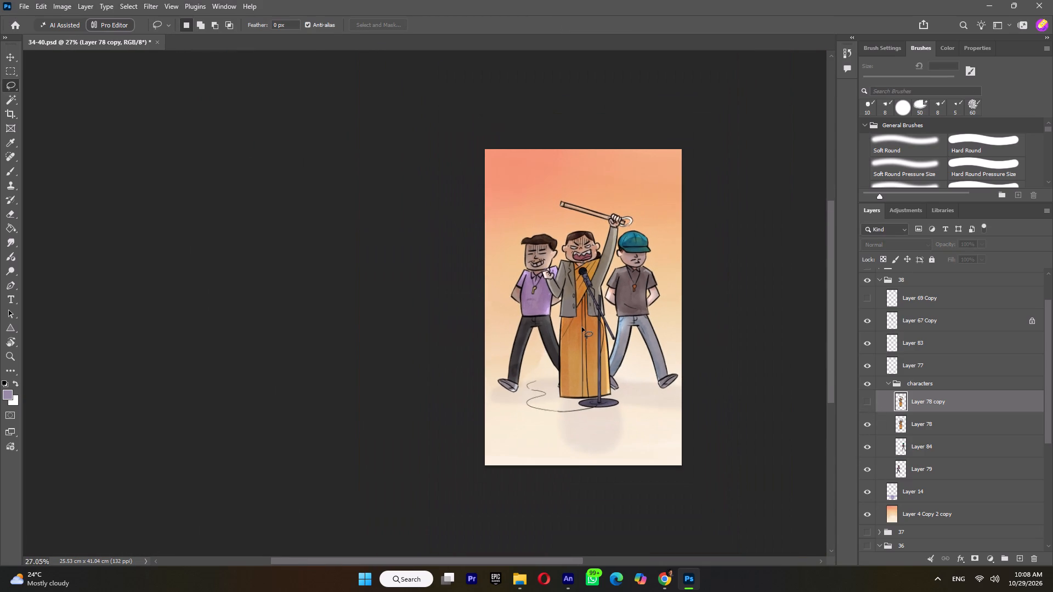
scroll(582, 327, "up", 2, "alt")
scroll(942, 411, "up", 1)
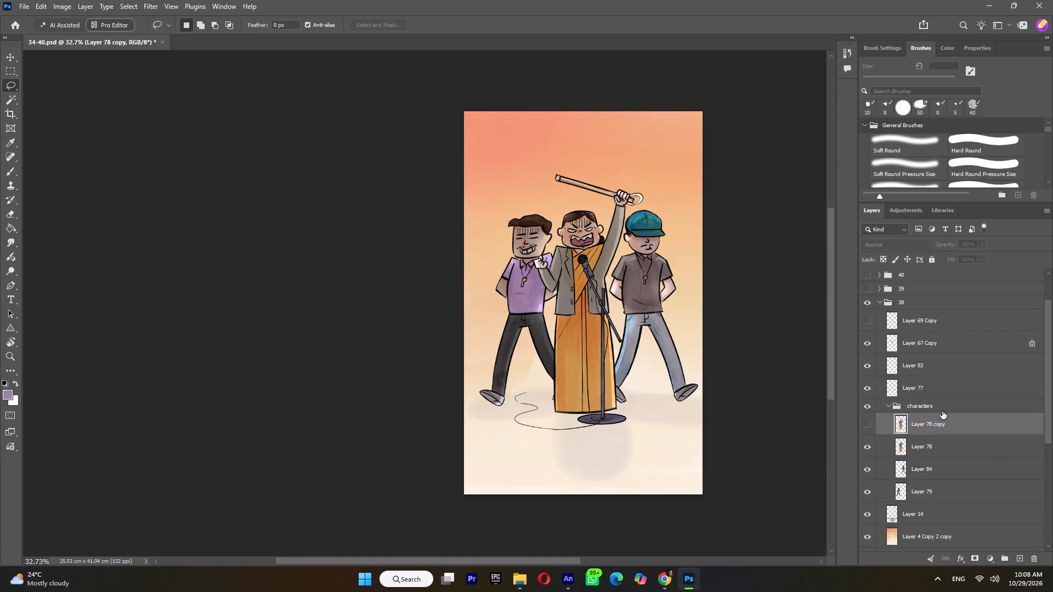
Check Layer 69 Copy, collapse group 38, and switch the visible shot from group 38 to group 39.
left_click(886, 405)
left_click(869, 326)
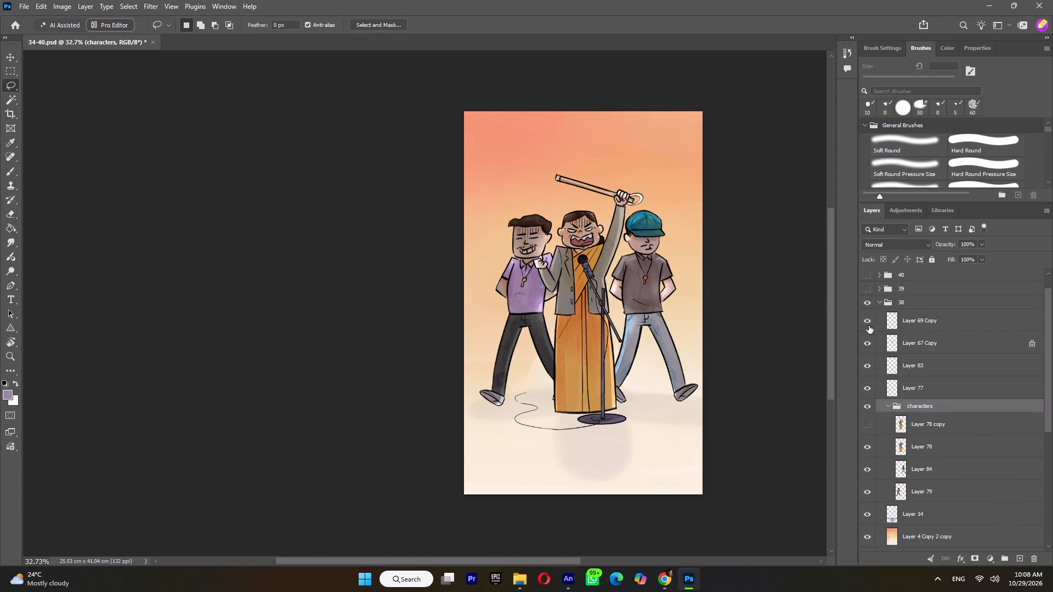
left_click(867, 318)
left_click(879, 302)
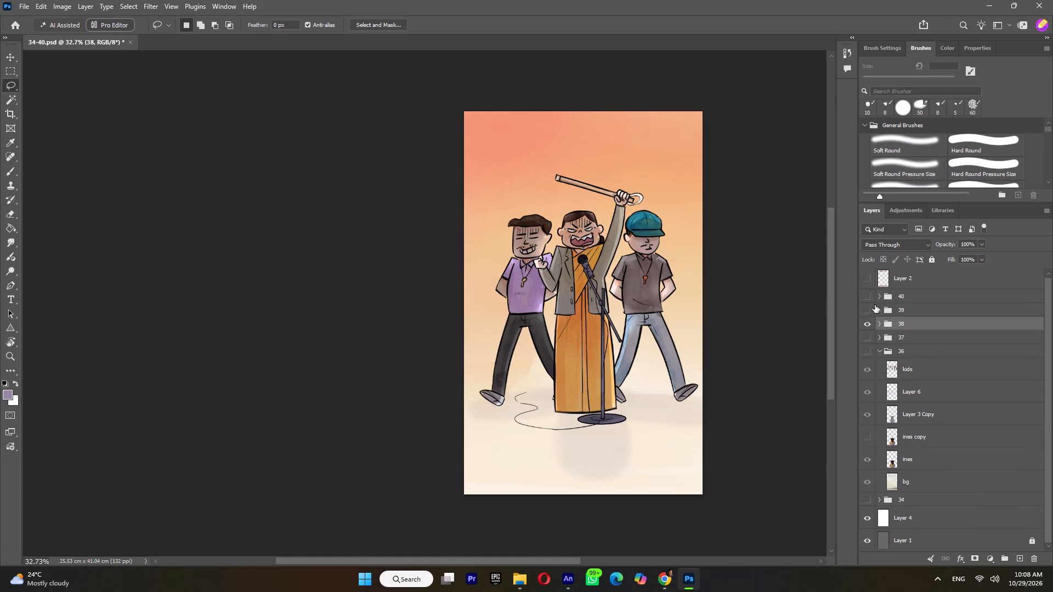
left_click(865, 325)
left_click(864, 307)
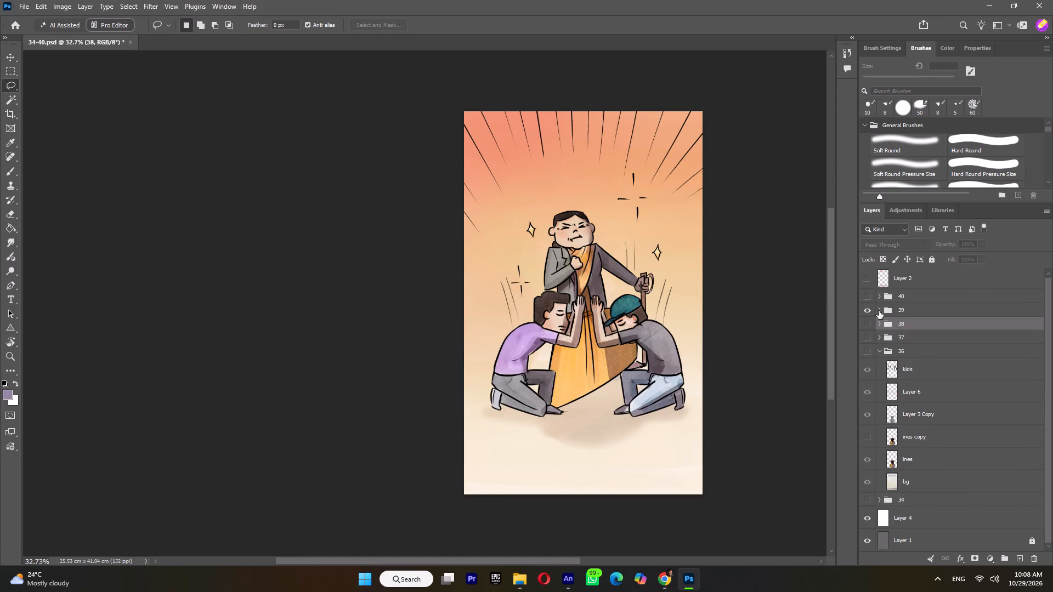
Expand group 39, check what its top overlay, swosh and sparkle layers contain, and leave Layer 69 Copy 2 hidden.
left_click(878, 311)
left_click(867, 330)
left_click(867, 330)
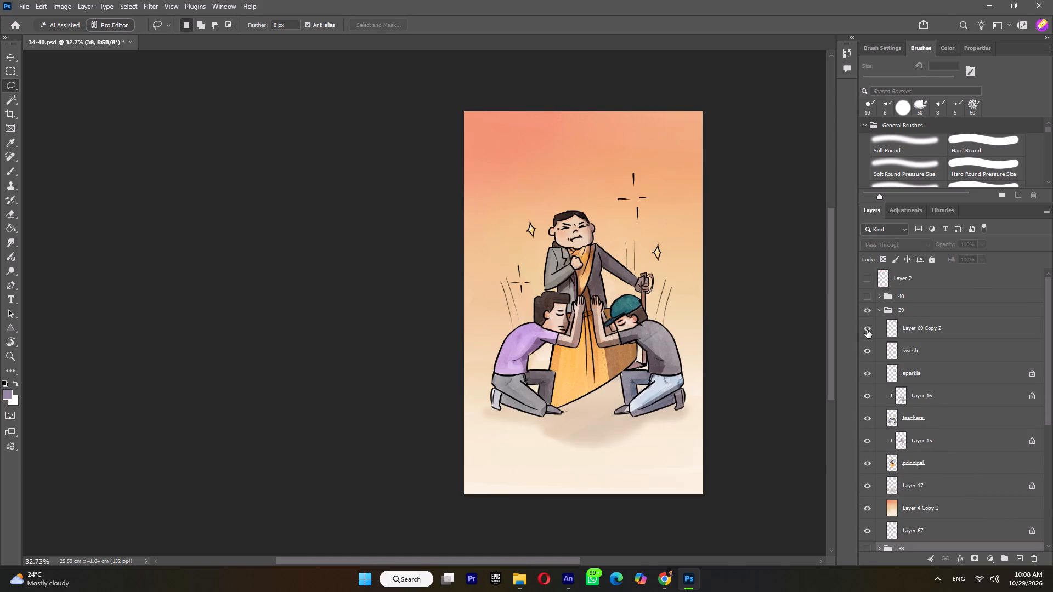
left_click(867, 330)
left_click(869, 350)
left_click(869, 350)
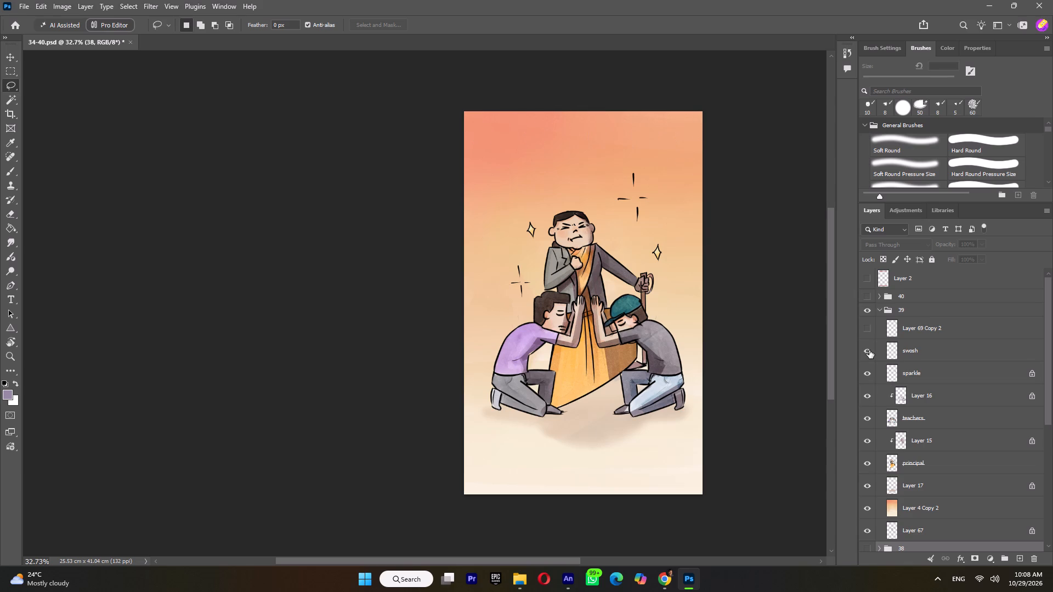
left_click(869, 350)
left_click(869, 350)
left_click(868, 377)
left_click(868, 377)
Merge the clipped Layer 16 with the teachers layer in group 39.
left_click(921, 390)
left_click(923, 412, "shift")
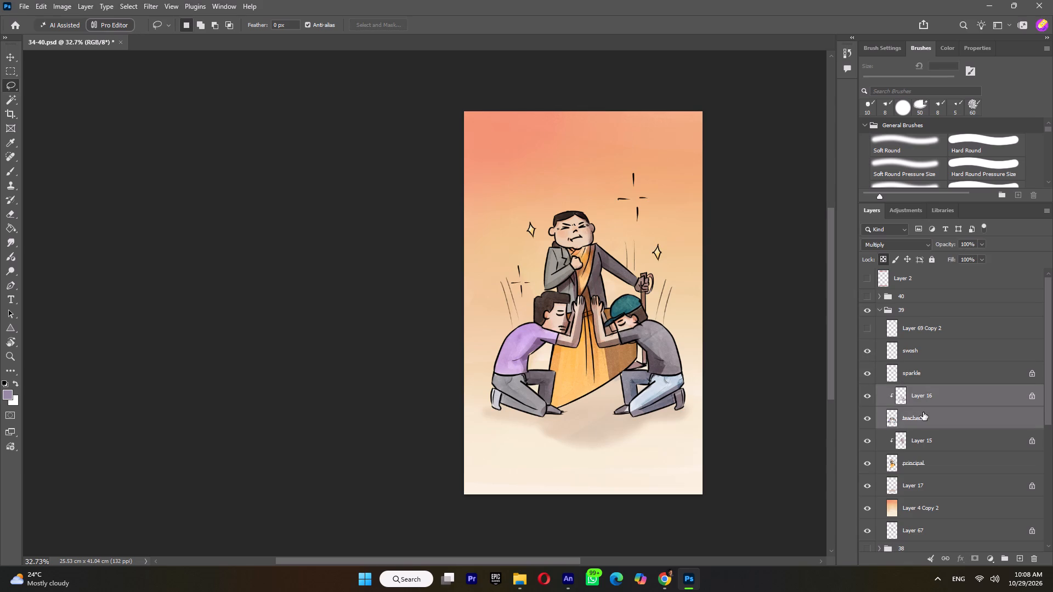
right_click(923, 412)
left_click(949, 222)
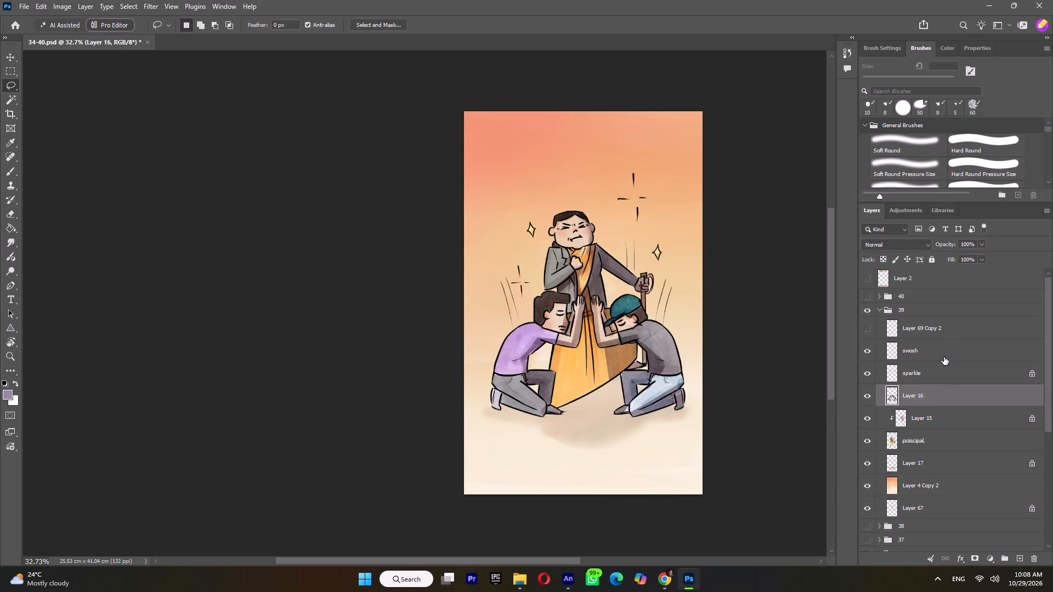
Merge the clipped Layer 15 with the principal layer in group 39.
left_click(923, 422)
left_click(924, 438, "shift")
right_click(924, 438, "shift")
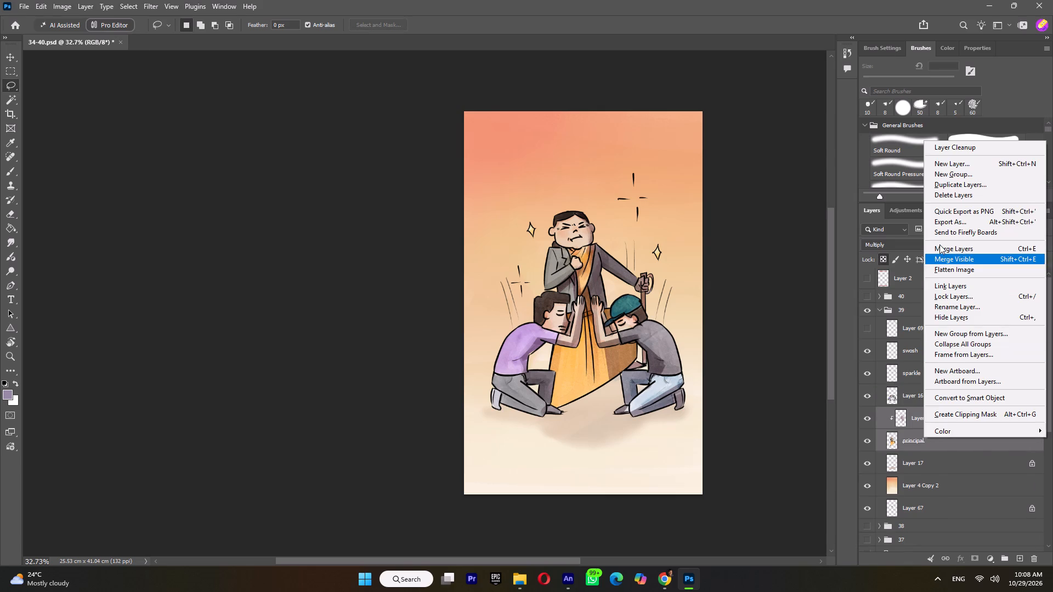
left_click(939, 244)
Check the separation of the merged principal and teachers layers by toggling each one's visibility.
left_click(864, 414)
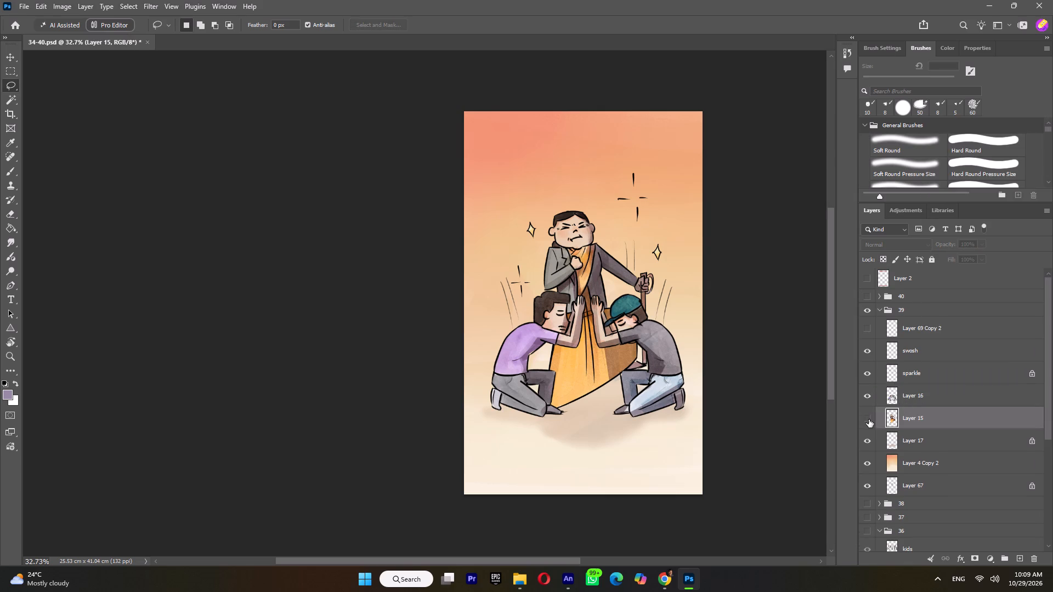
left_click(869, 419)
left_click(906, 418)
left_click(911, 396)
left_click(863, 395)
left_click(863, 395)
left_click(930, 401)
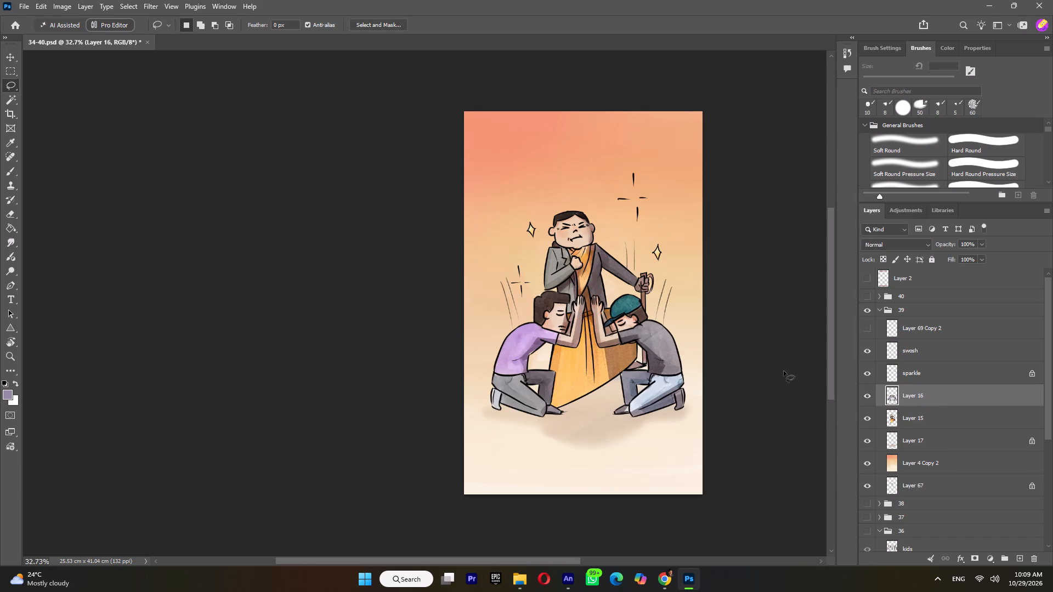
Duplicate the merged principal layer, Layer 15, as Layer 15 copy.
left_click(922, 414)
right_click(921, 415)
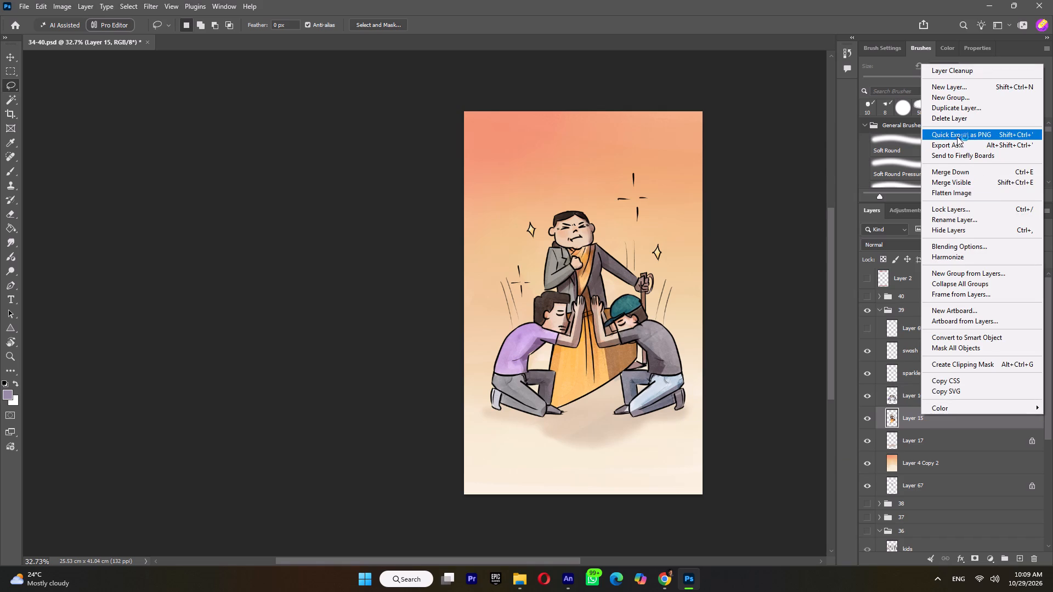
left_click(959, 105)
left_click(620, 159)
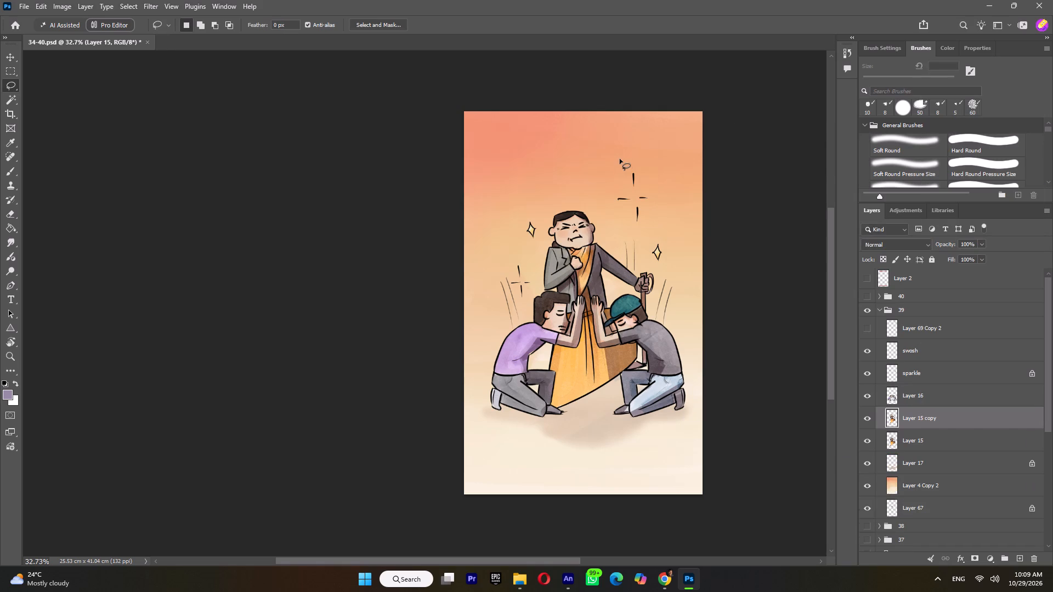
Start Puppet Warp on Layer 15 copy and pin both ends of the dress hem, the cane side behind the cap, and the waist.
left_click(37, 8)
left_click(84, 271)
scroll(549, 375, "up", 4, "alt")
left_click(550, 424)
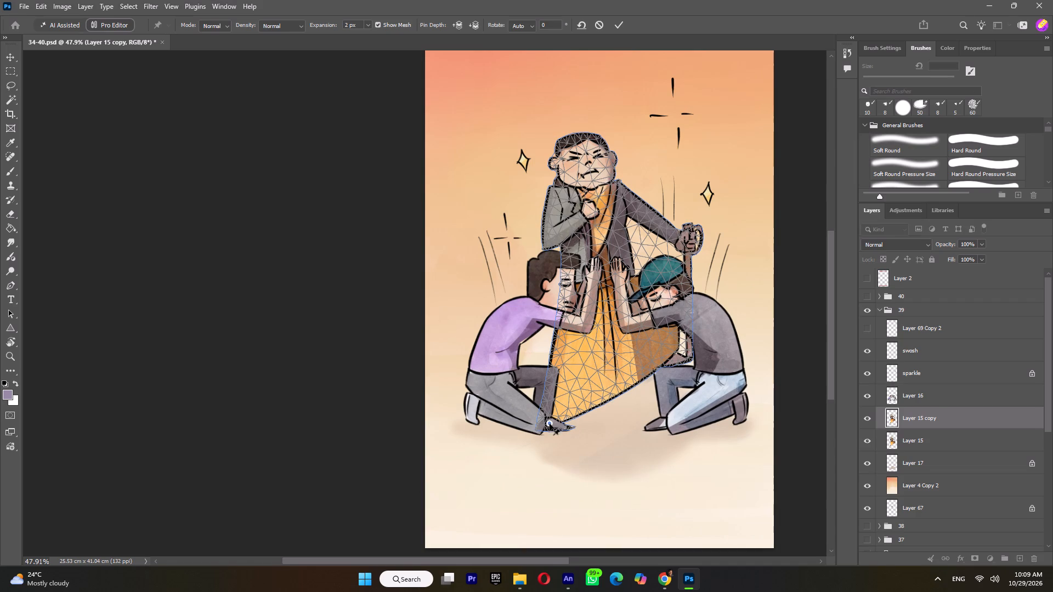
left_click(667, 362)
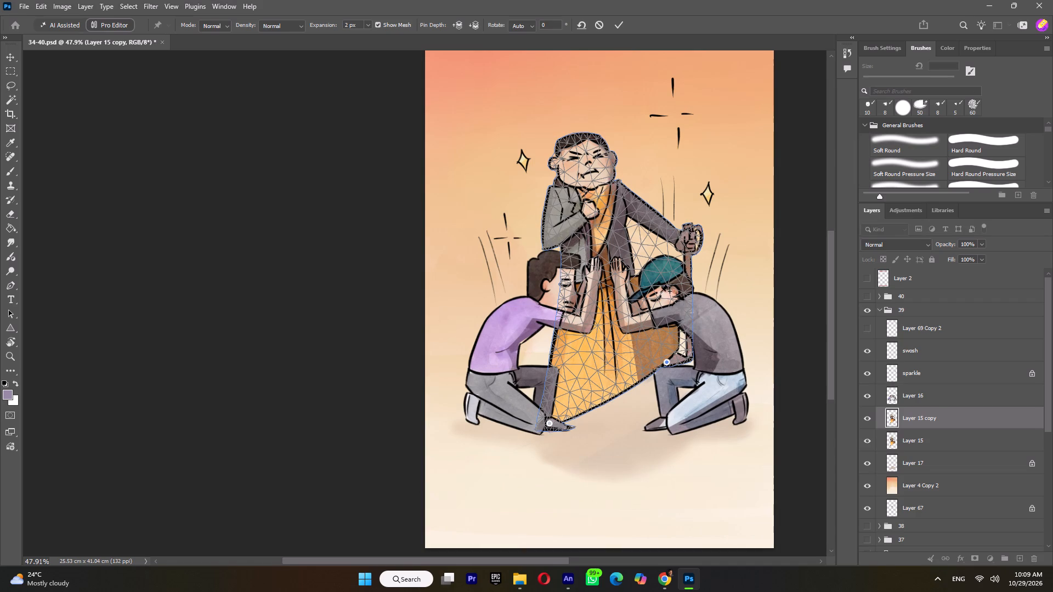
left_click(659, 292)
left_click(596, 283)
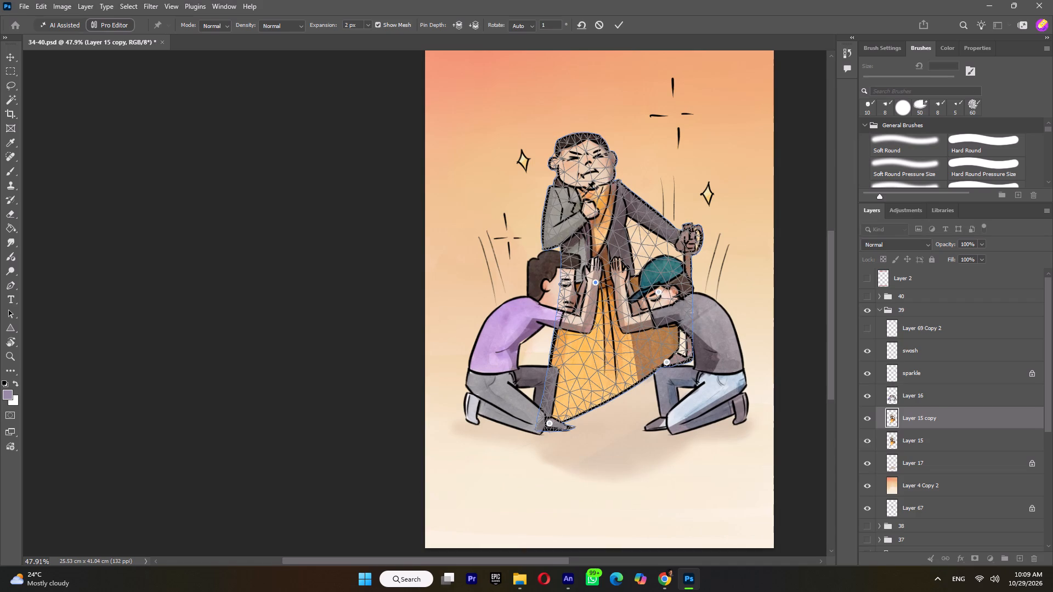
Pin the principal's neck and nose, shift the face slightly down, and rotate the nose pin to about 3°.
left_click(587, 189)
left_click(586, 161)
scroll(585, 158, "up", 9, "alt")
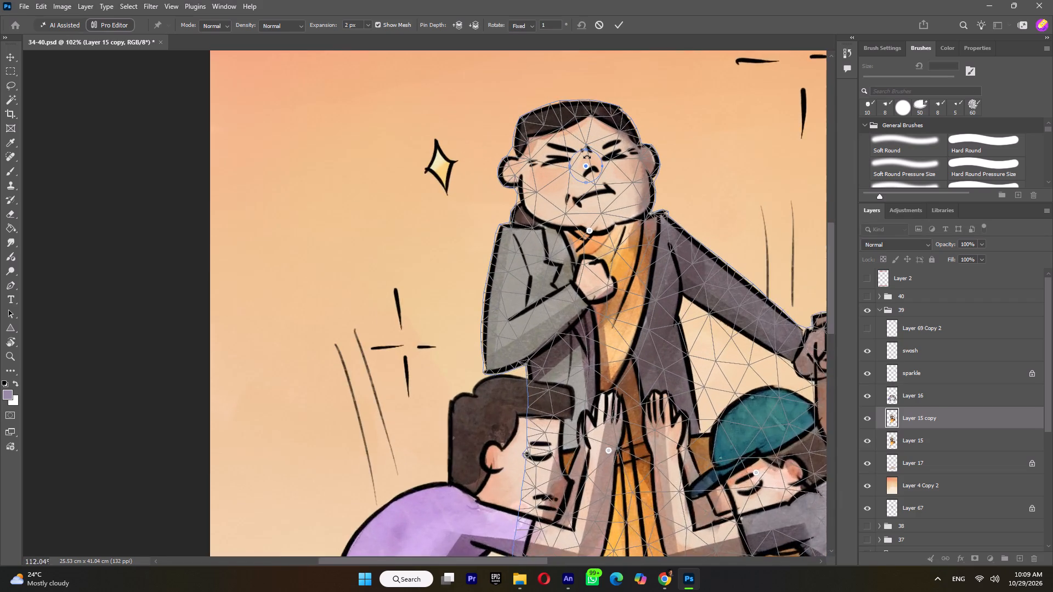
scroll(587, 156, "up", 3, "alt")
left_click_drag(586, 168, 587, 173)
left_click(589, 164, "alt")
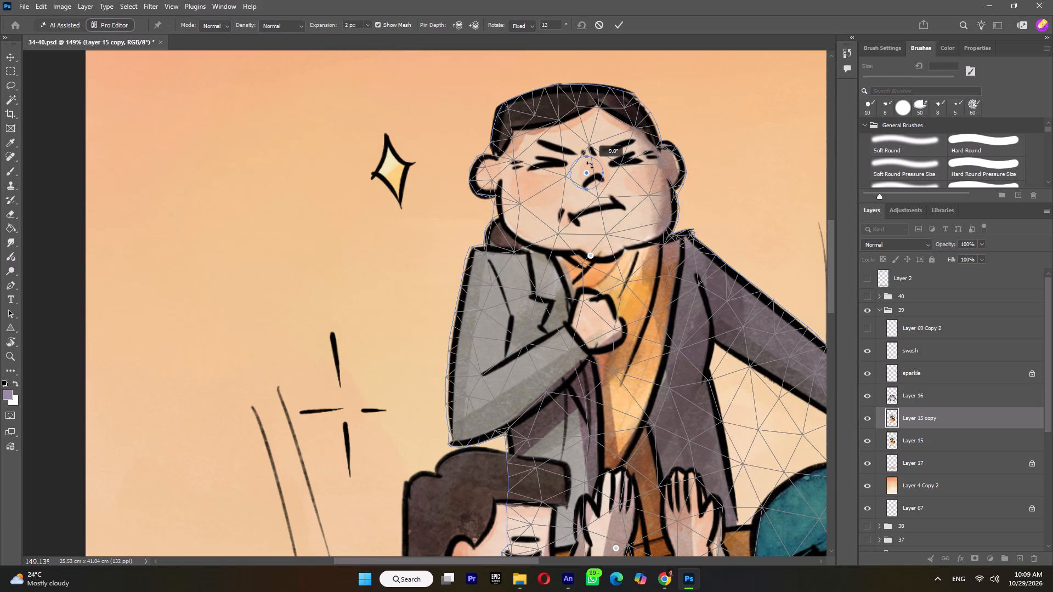
left_click(587, 173)
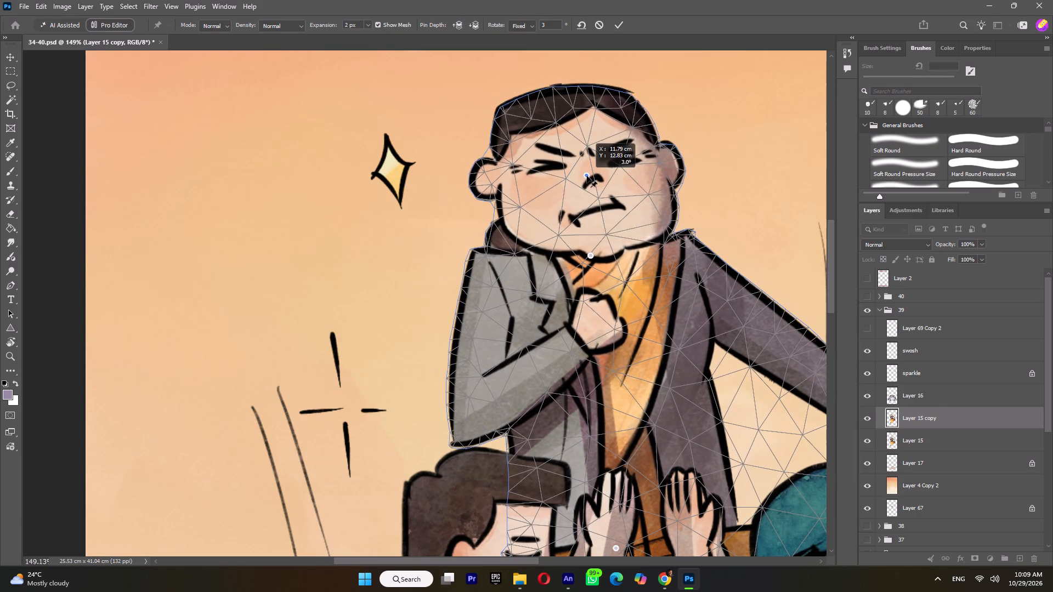
Pin the bent arm's shoulder, elbow and fist, and nudge the fist slightly inward to about X 11.75 cm, Y 16.33 cm.
left_click(484, 274)
left_click(484, 275)
left_click(470, 417)
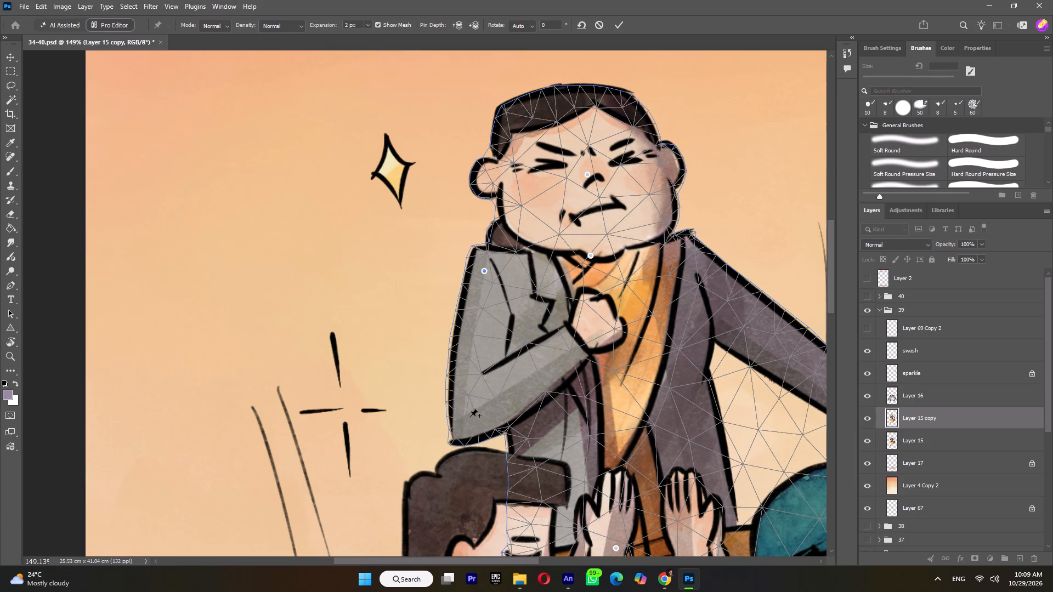
left_click(470, 415)
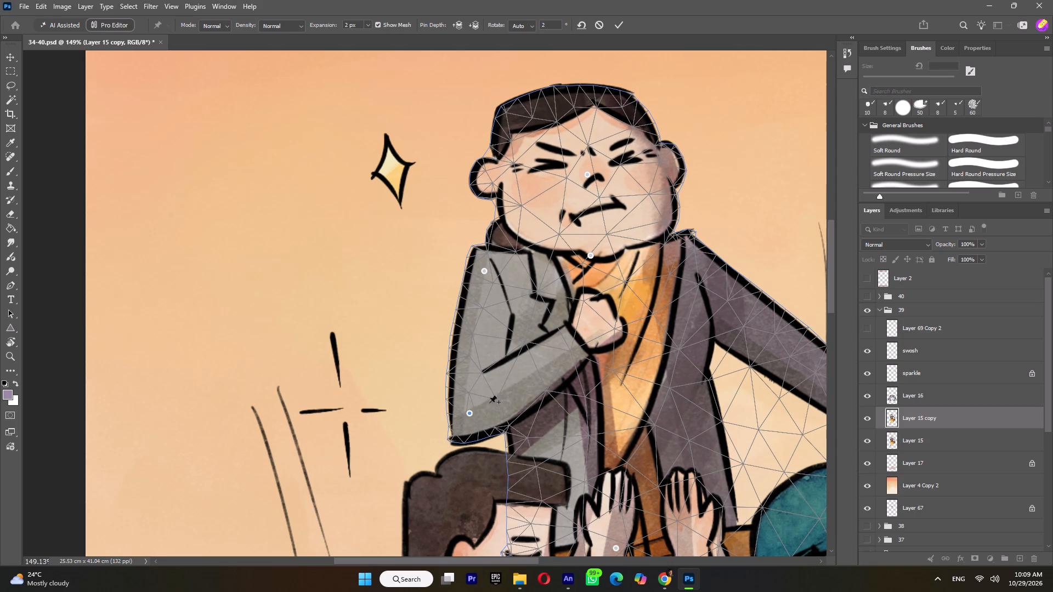
left_click(587, 327)
left_click(589, 326)
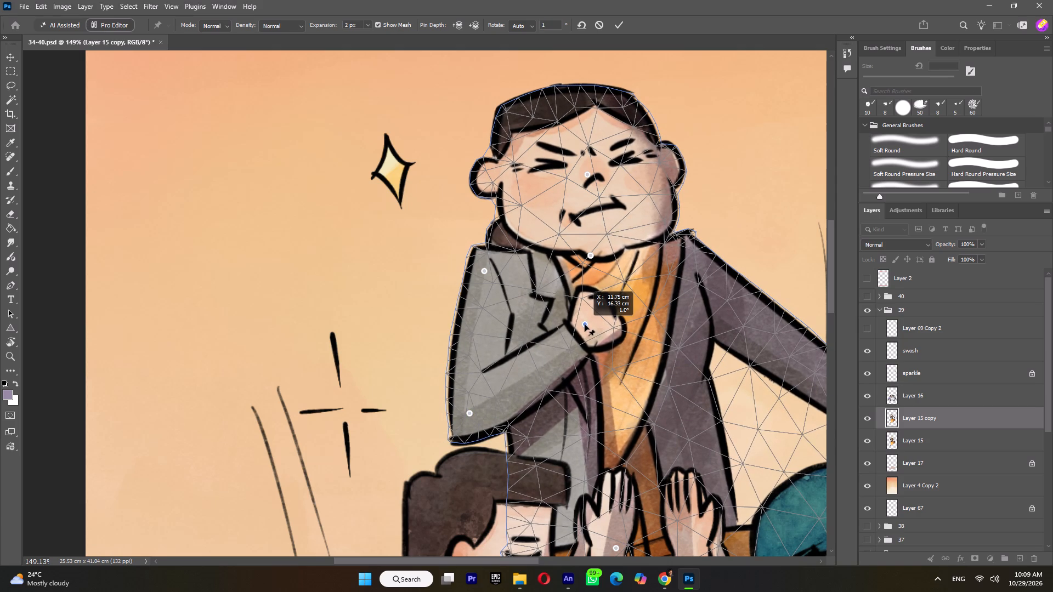
Pin the straight arm's shoulder and the hand gripping the cane, undoing the nudge of the hand pin.
left_click(677, 254)
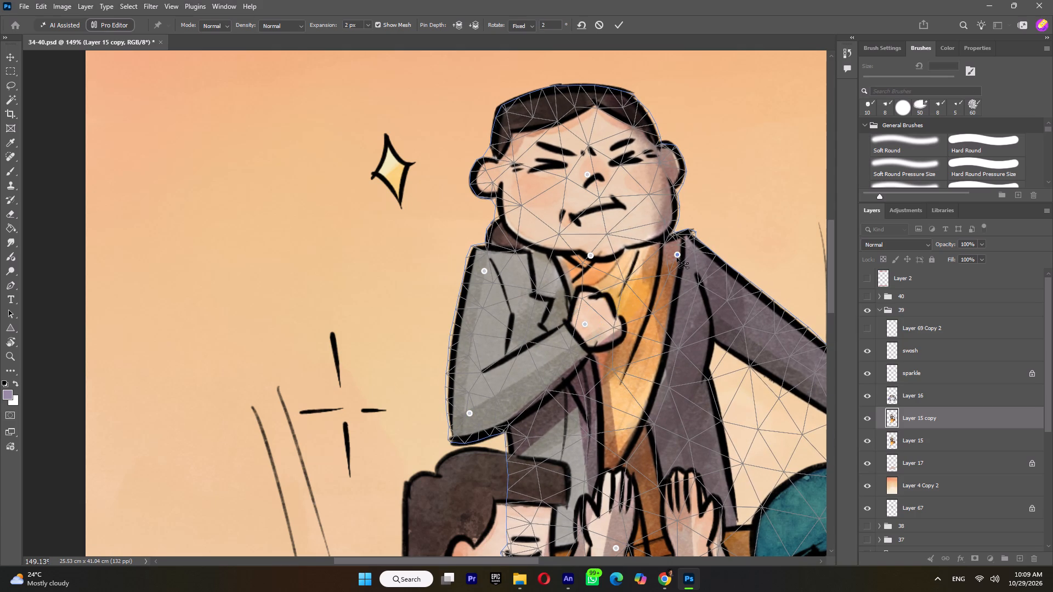
scroll(675, 266, "down", 10, "alt")
scroll(767, 322, "up", 5, "alt")
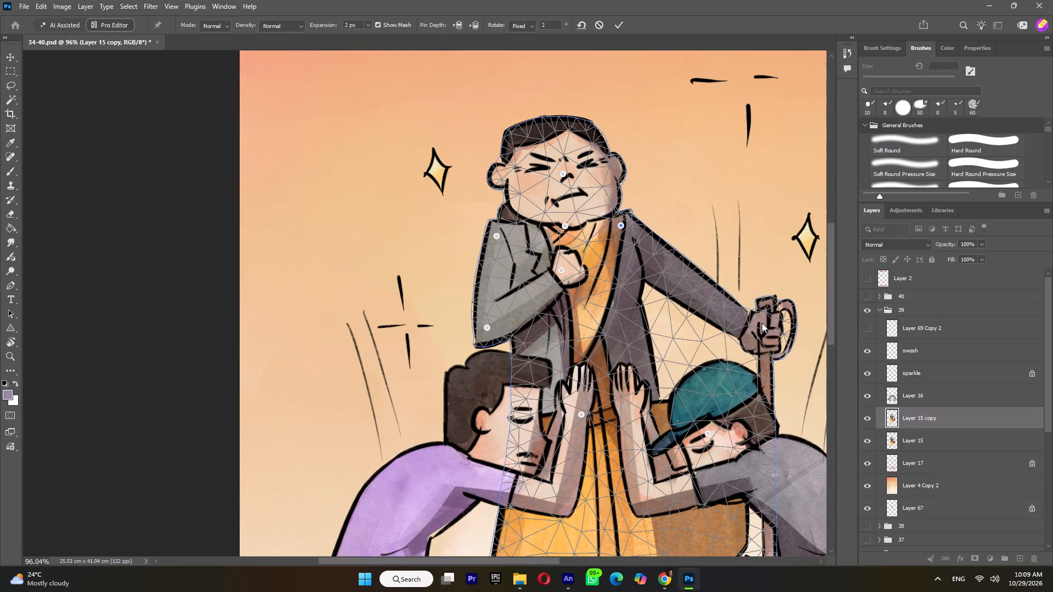
left_click(762, 323)
left_click(762, 323)
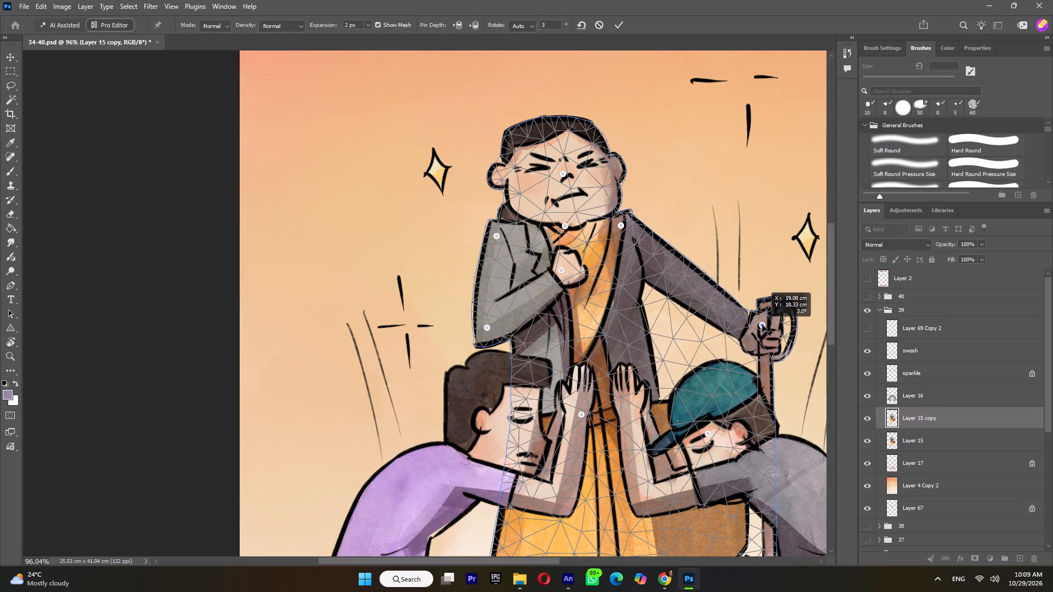
key("ctrl+z")
Nudge the waist, neck and straight-arm shoulder pins slightly, with the neck at about X 11.96 cm, Y 14.69 cm, and apply the warp.
scroll(735, 286, "down", 11)
left_click(580, 316)
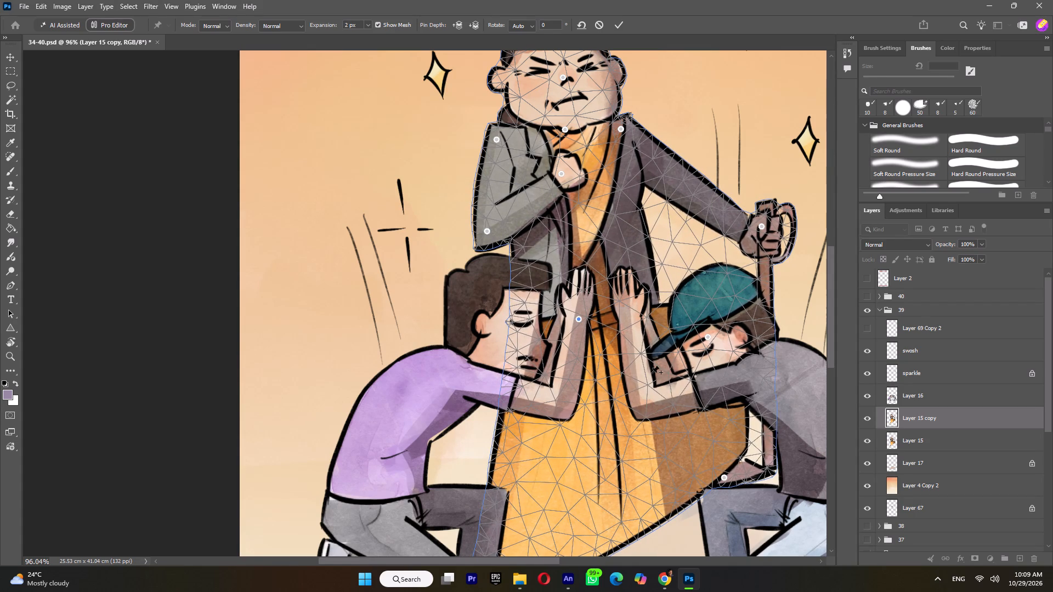
left_click(565, 130)
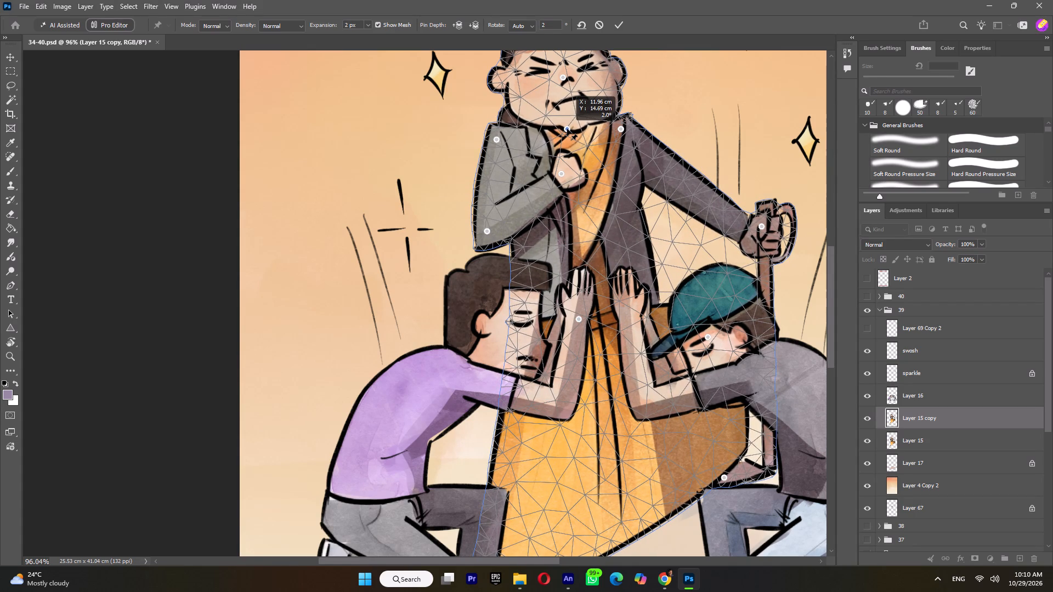
left_click(622, 129)
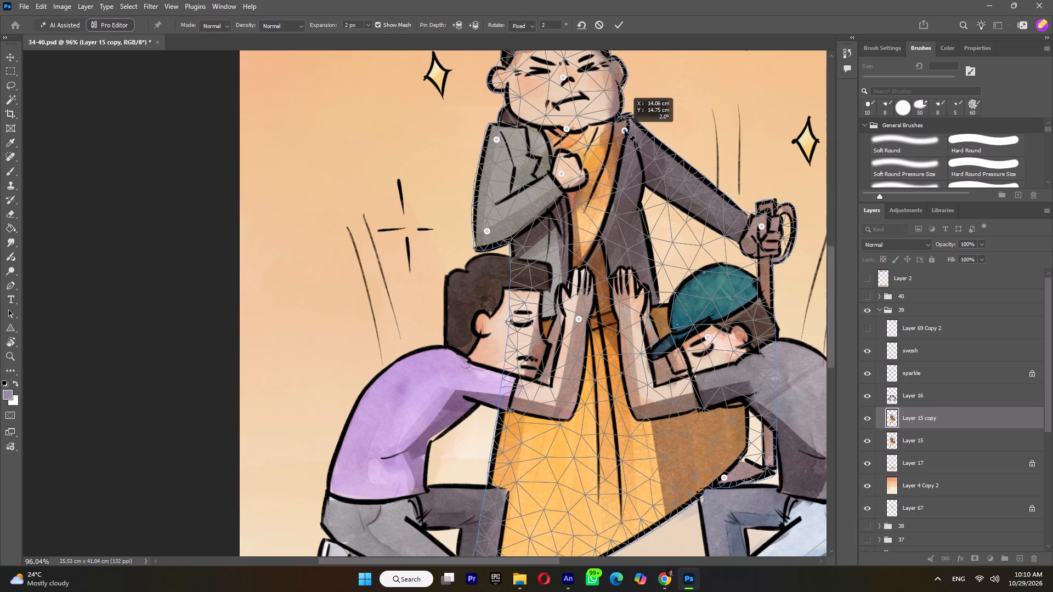
left_click(621, 26)
Compare the warped Layer 15 copy with the original pose by toggling its visibility, and leave the copy hidden.
scroll(675, 244, "down", 7, "alt")
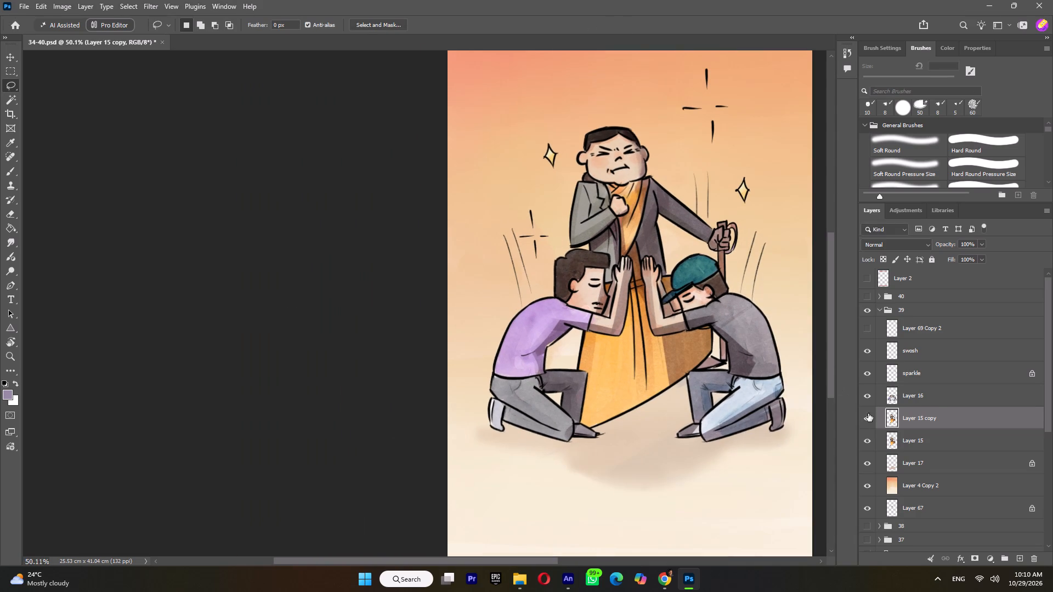
left_click(868, 418)
left_click(868, 418)
left_click(868, 418)
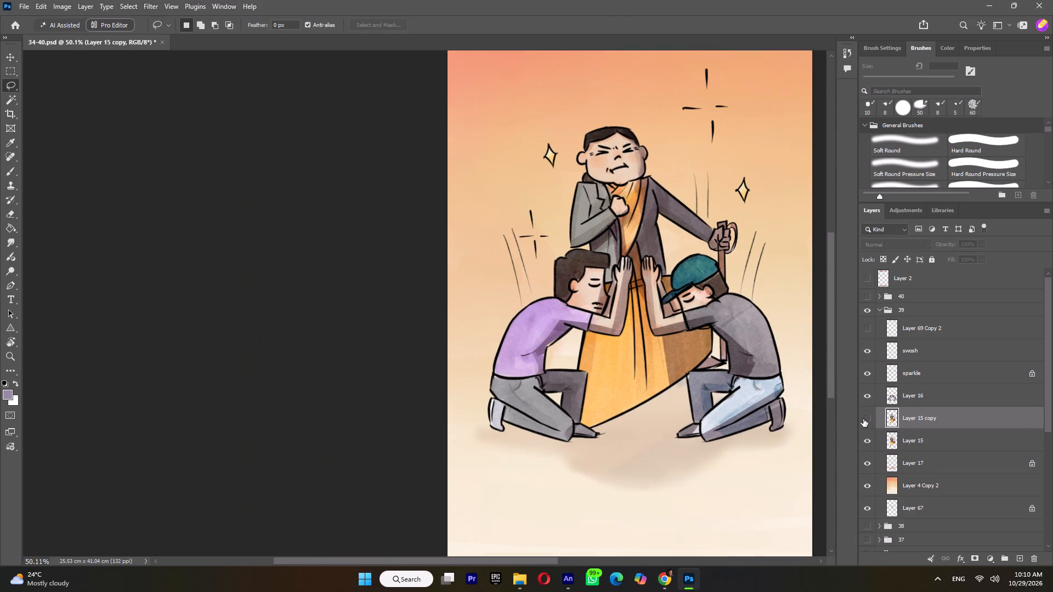
Duplicate the kneeling men's layer, Layer 16, as Layer 16 copy.
left_click(914, 387)
right_click(913, 392)
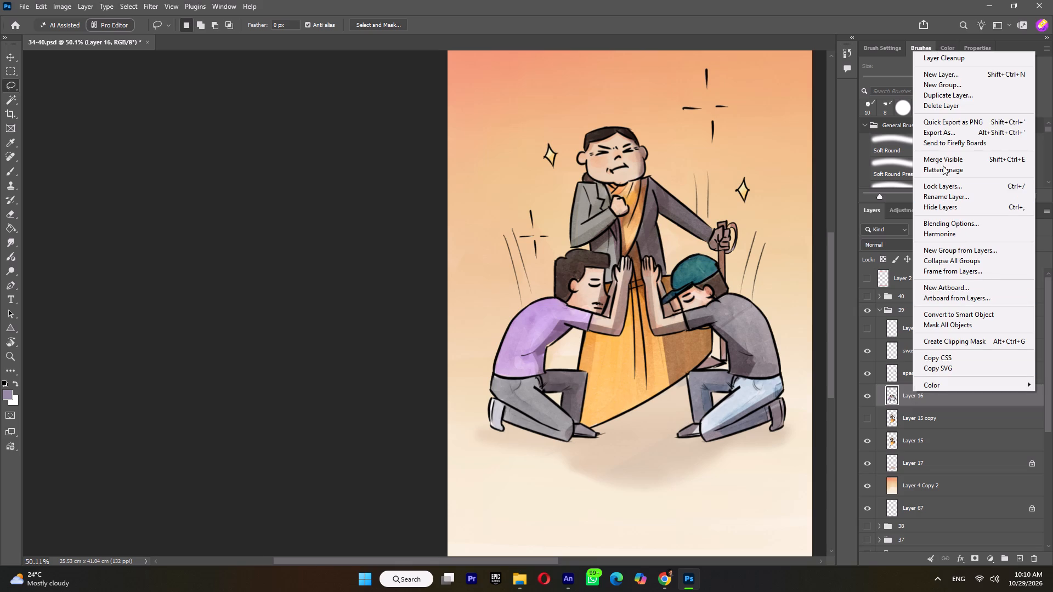
left_click(968, 99)
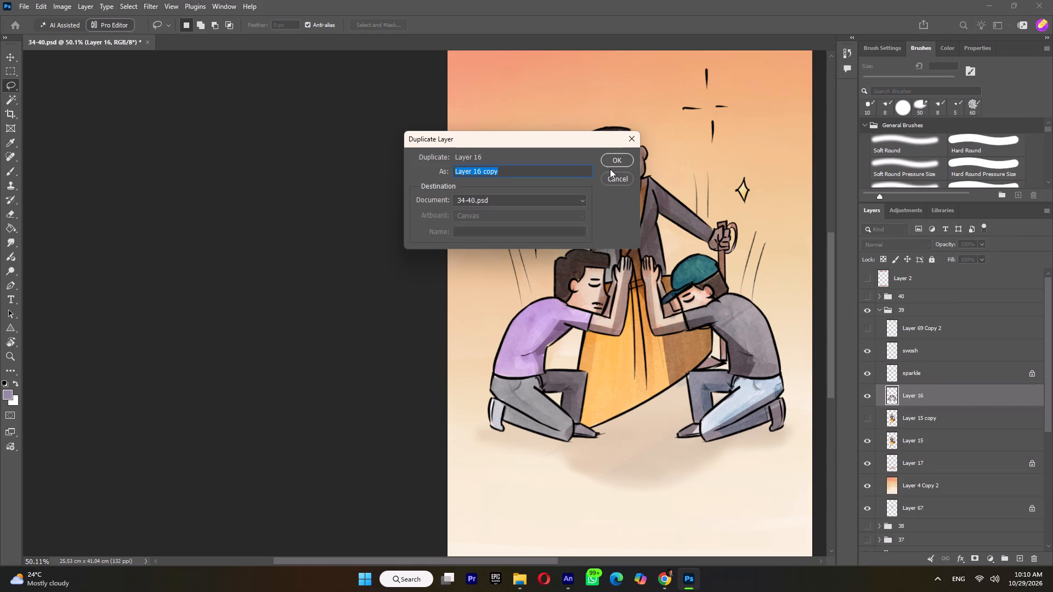
left_click(611, 158)
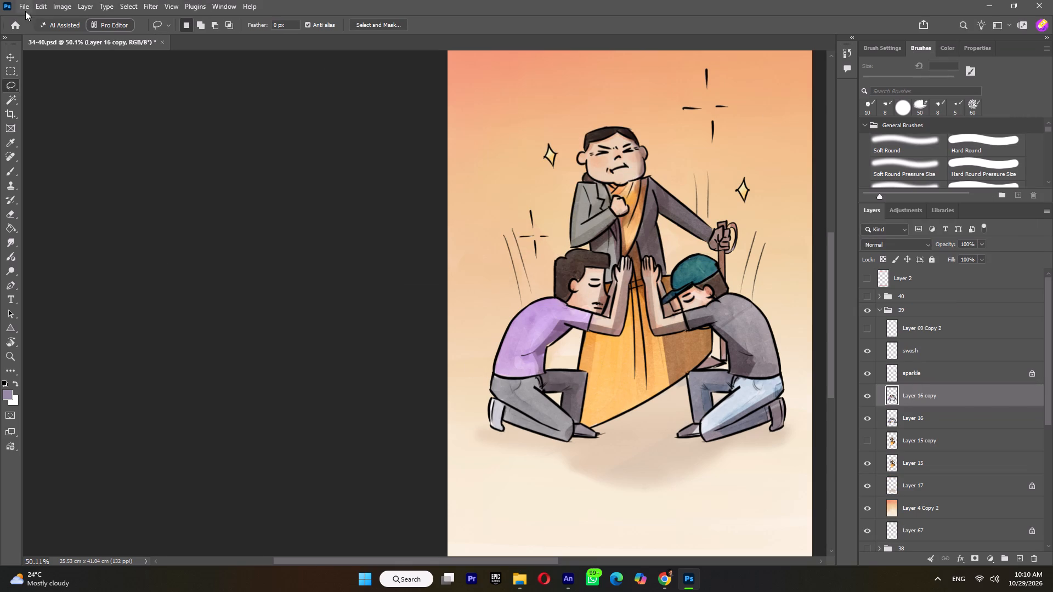
Start Puppet Warp on Layer 16 copy and pin the purple-shirted man's feet, knee, hip, shoulder, head, elbow and wrist.
left_click(41, 4)
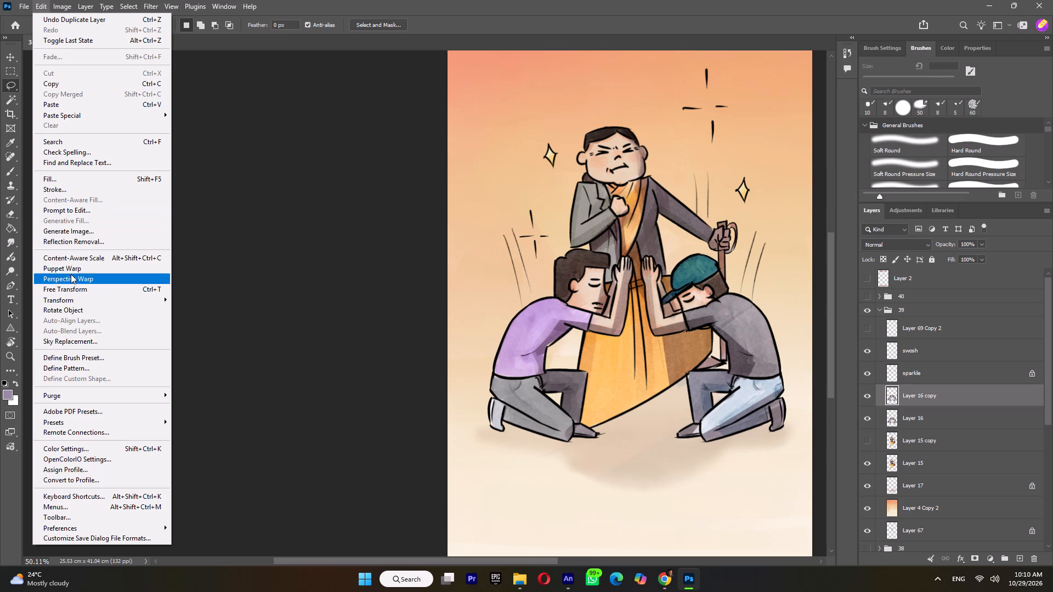
left_click(71, 269)
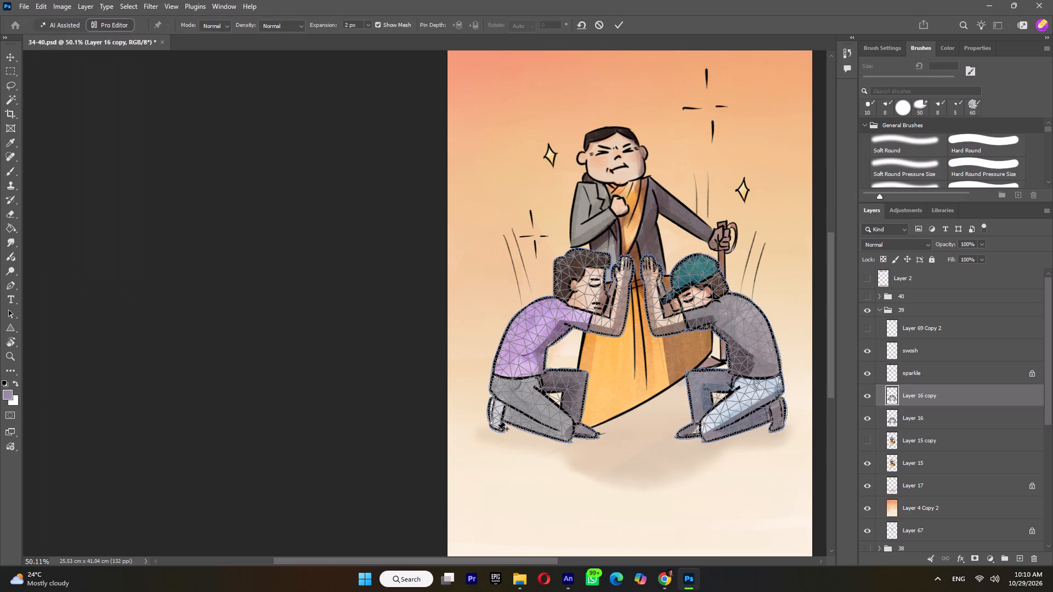
left_click(497, 431)
left_click(563, 439)
left_click(592, 437)
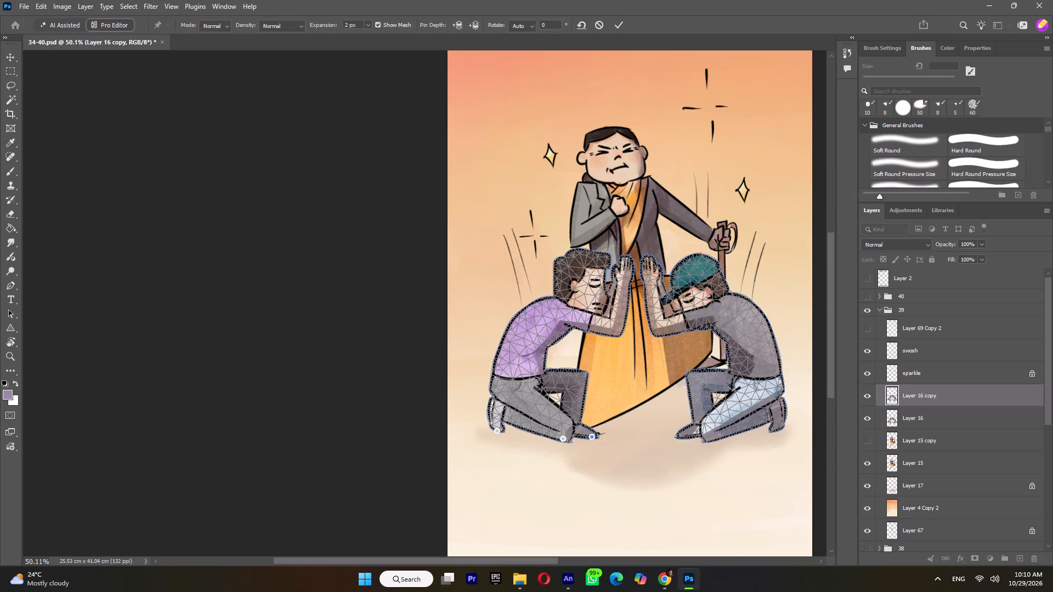
left_click(512, 379)
left_click(556, 311)
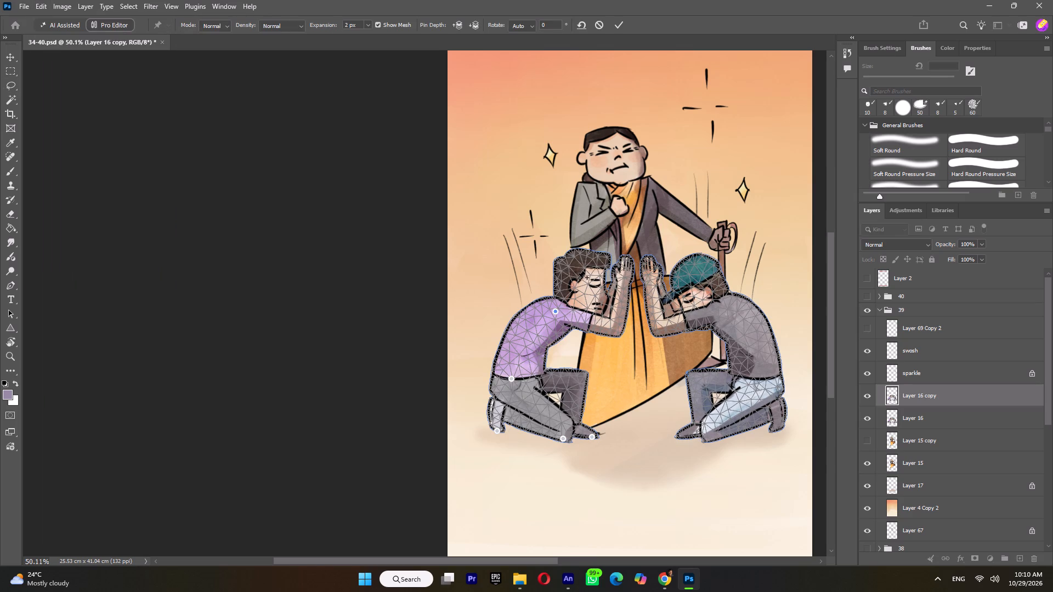
left_click(578, 278)
scroll(613, 316, "up", 14, "alt")
left_click(614, 359)
left_click(647, 218)
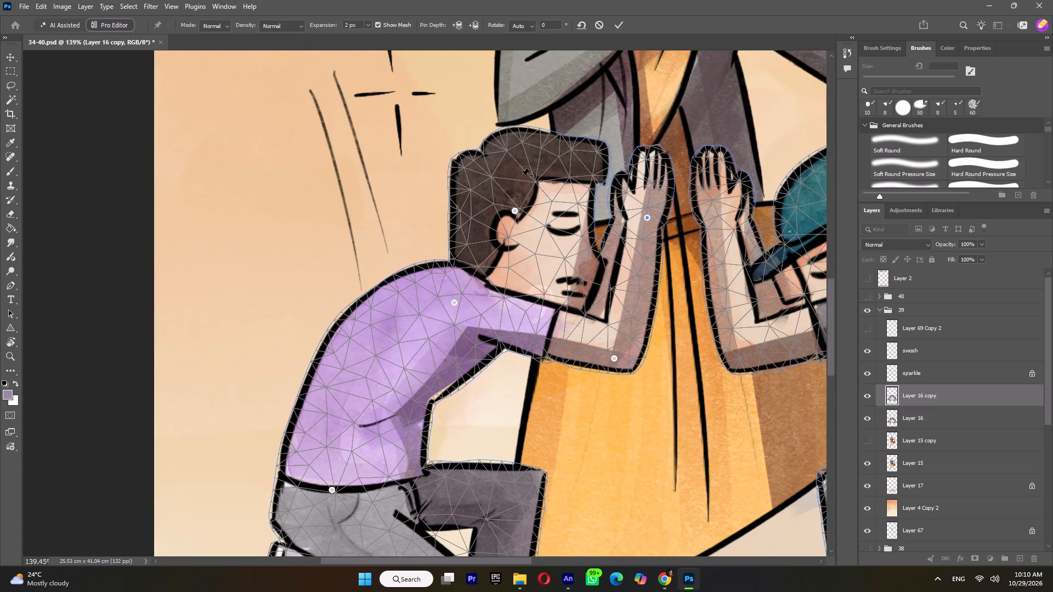
Shift the purple-shirted man's head slightly down with an extra hairline pin, and raise his wrist and elbow pins slightly.
left_click(514, 210)
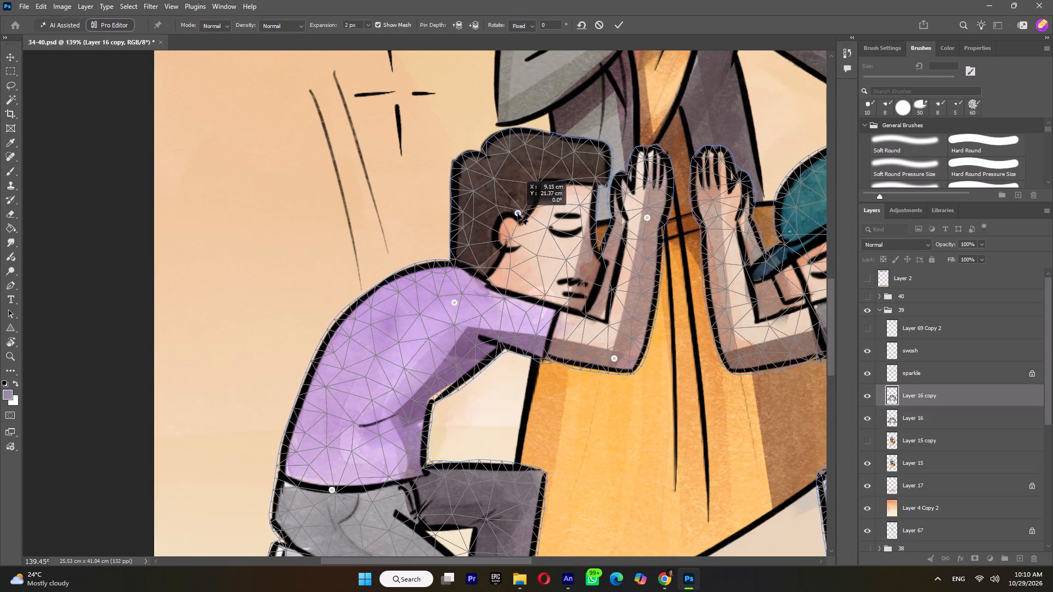
left_click(554, 175)
left_click(556, 174)
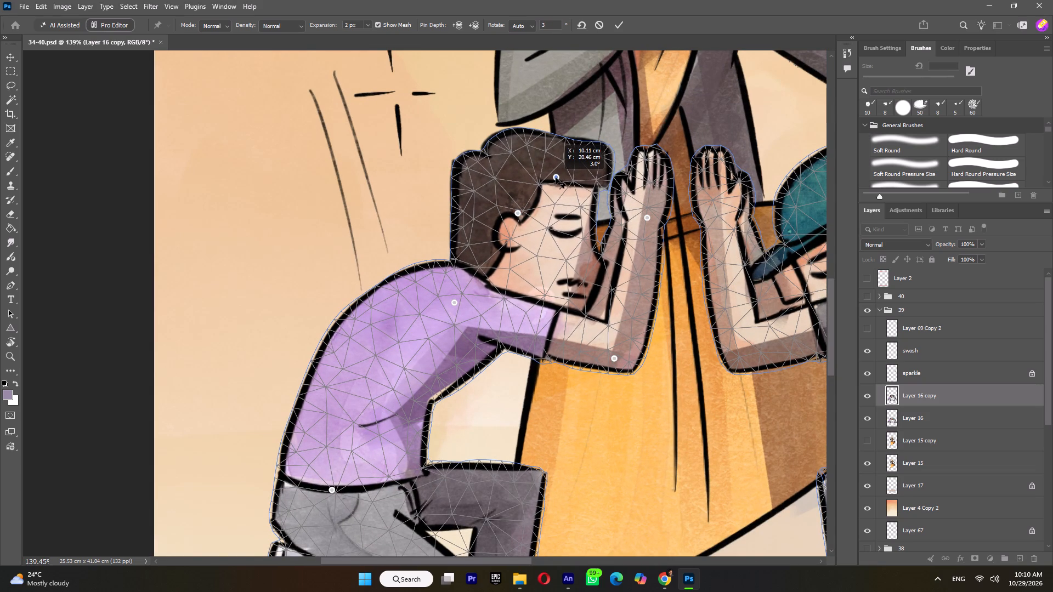
left_click(646, 218)
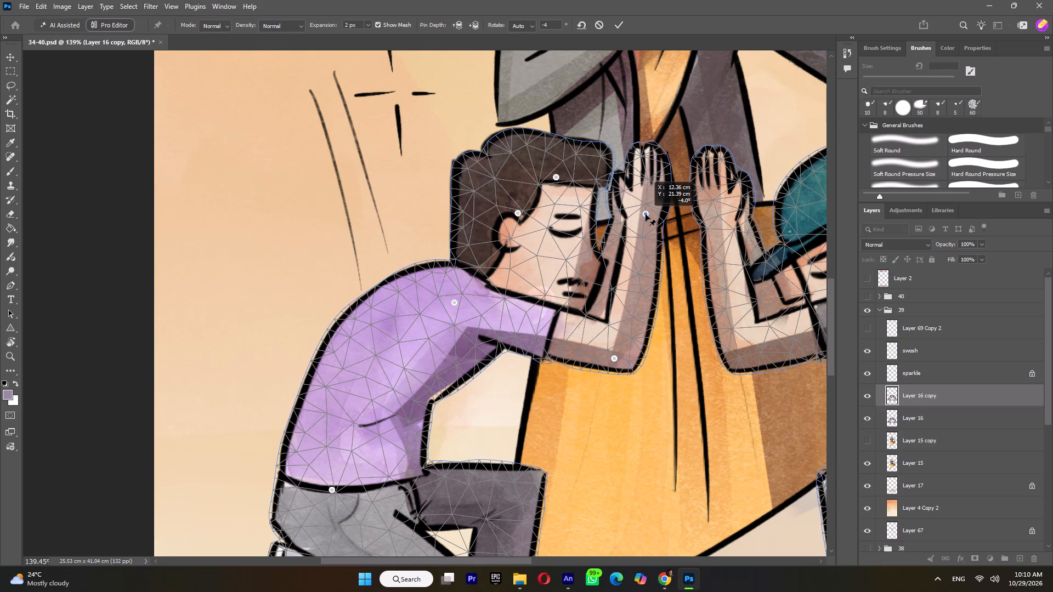
left_click(613, 358)
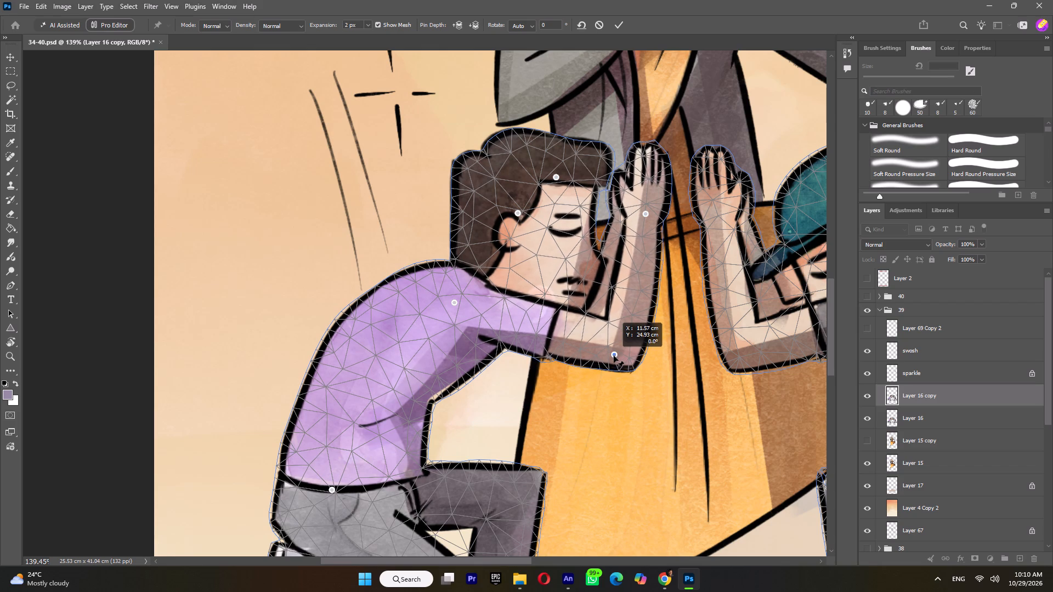
Pin the purple-shirted man's lower back at about X 4.99 cm, Y 26.49 cm, and nudge his shoulder to about X 7.63 cm, Y 23.68 cm.
left_click(354, 417)
left_click(354, 417)
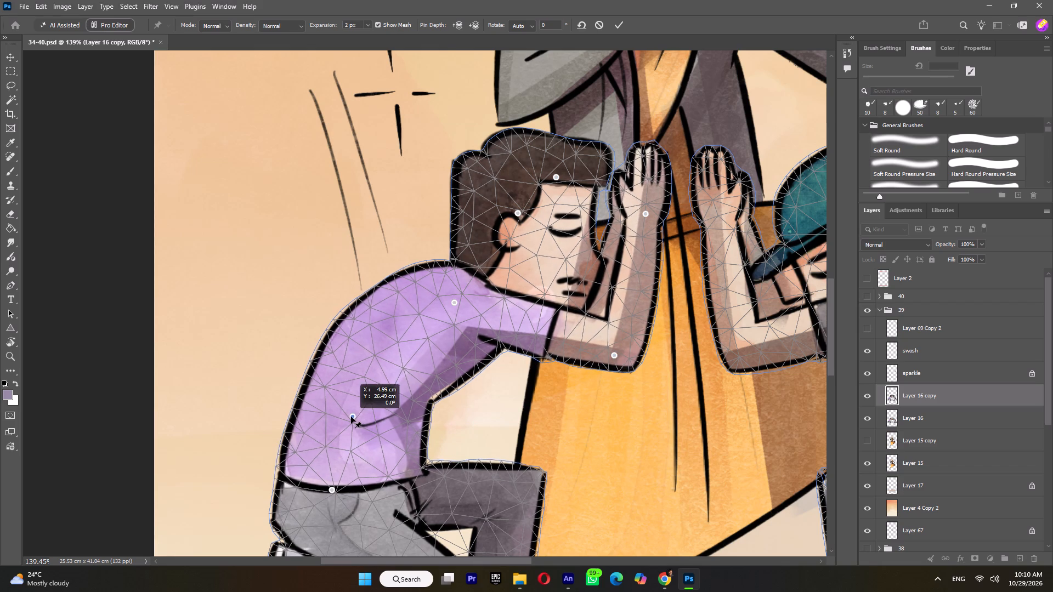
left_click(456, 302)
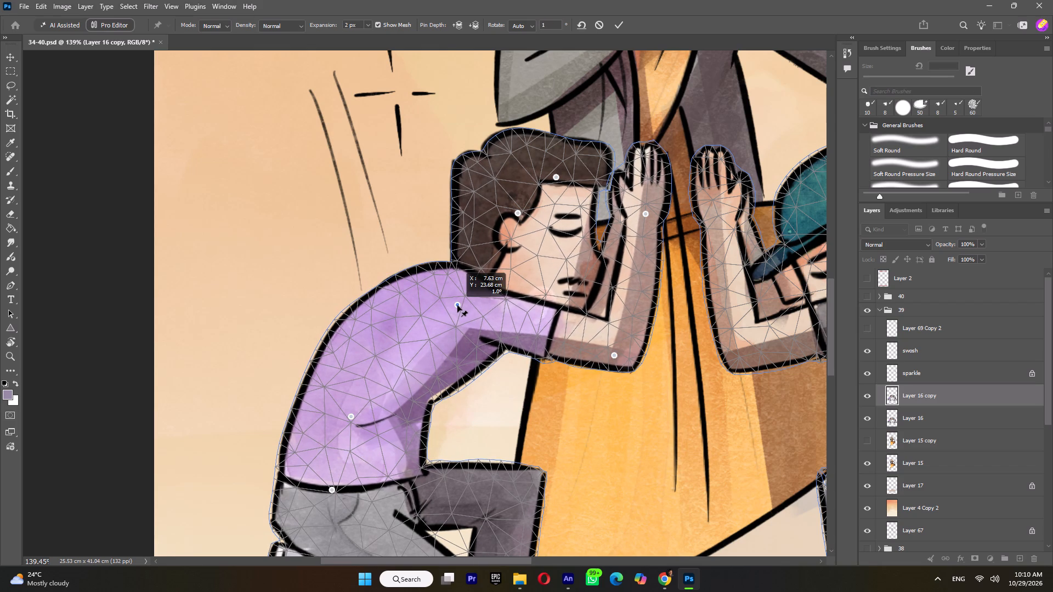
Pin the capped man's knee, both feet, hip and shoulder.
scroll(457, 304, "down", 10, "alt")
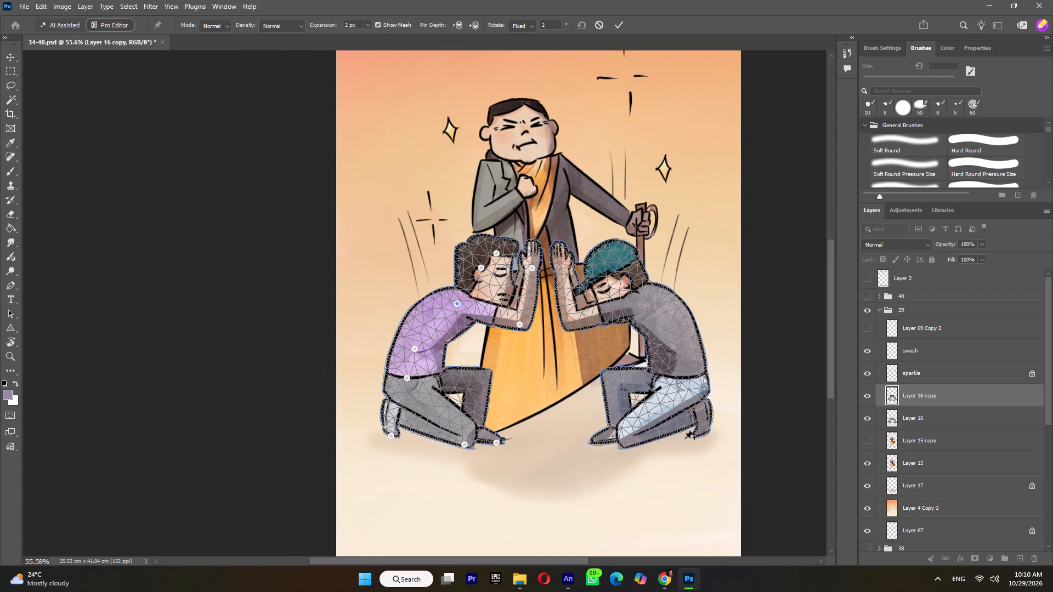
left_click(625, 442)
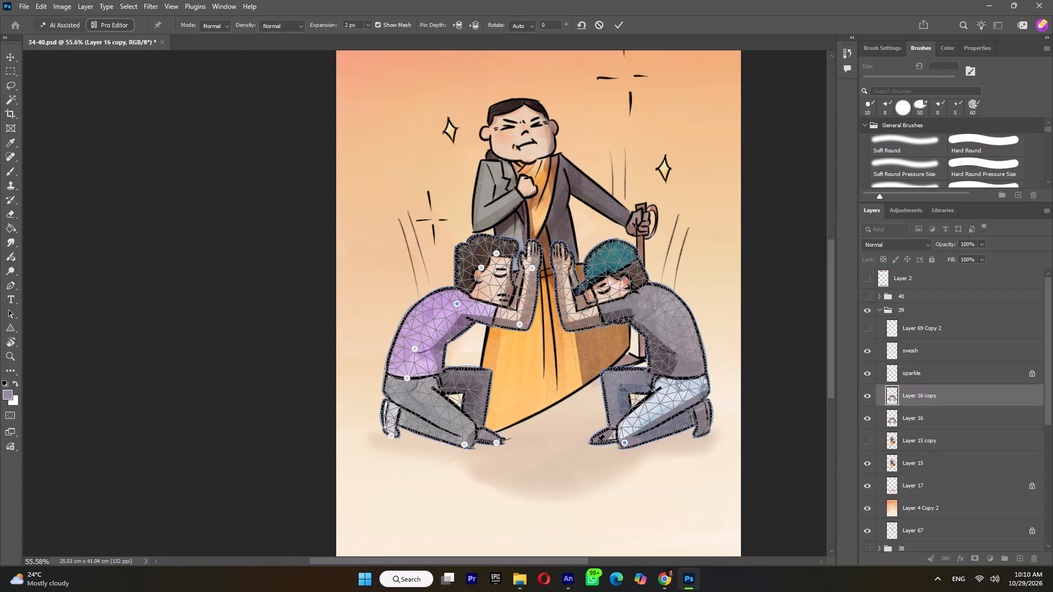
left_click(594, 442)
left_click(701, 434)
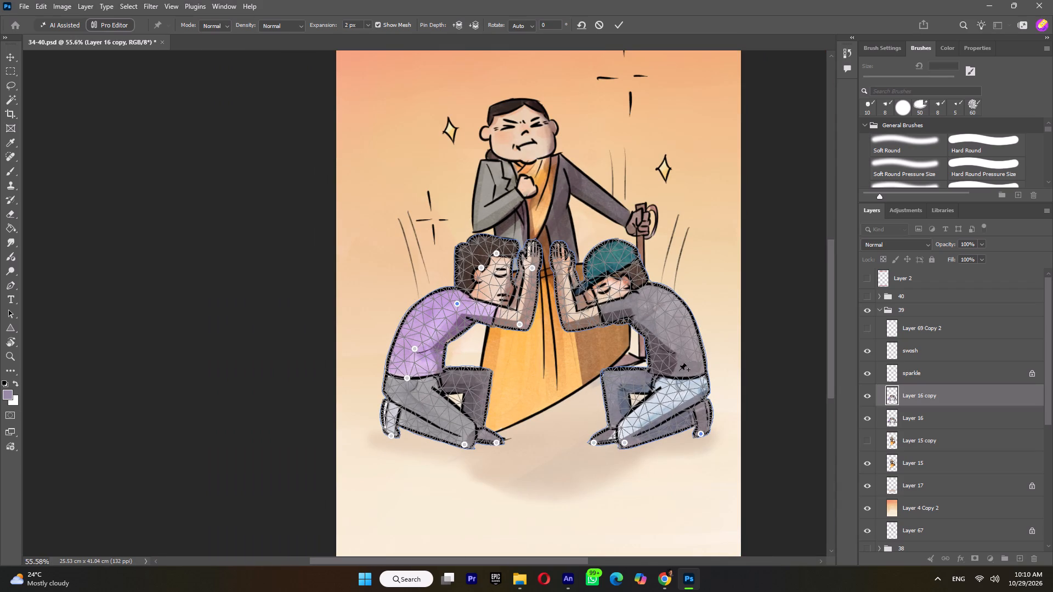
left_click(682, 377)
left_click(635, 295)
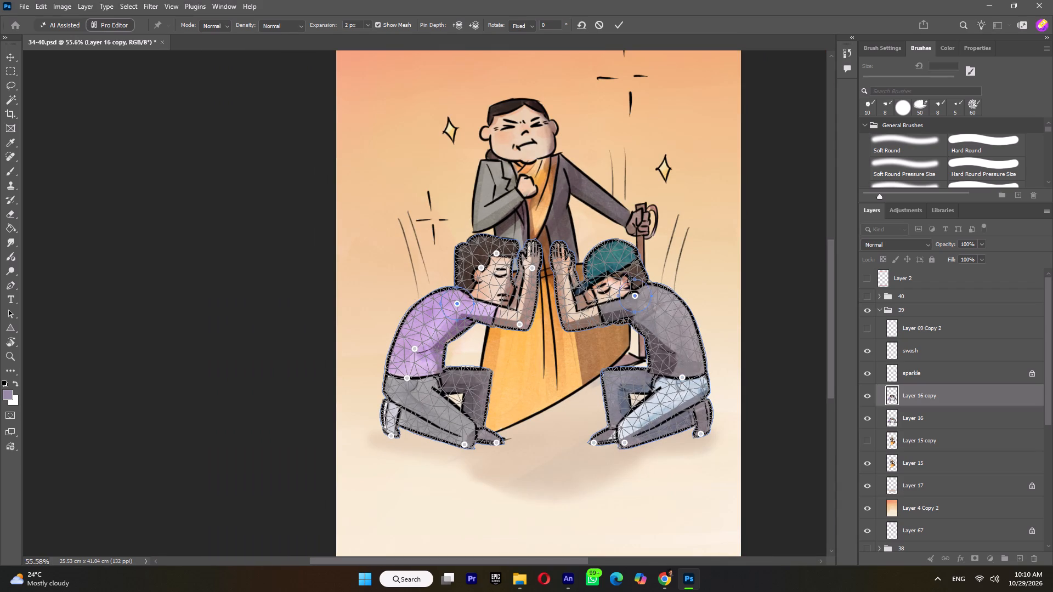
Nudge the capped man's shoulder pin, then pin his cap and shift it slightly down to about X 16.92 cm, Y 21.46 cm.
scroll(629, 277, "up", 4, "alt")
middle_click(629, 277, "alt")
scroll(629, 277, "up", 9, "alt")
left_click(653, 320, "alt")
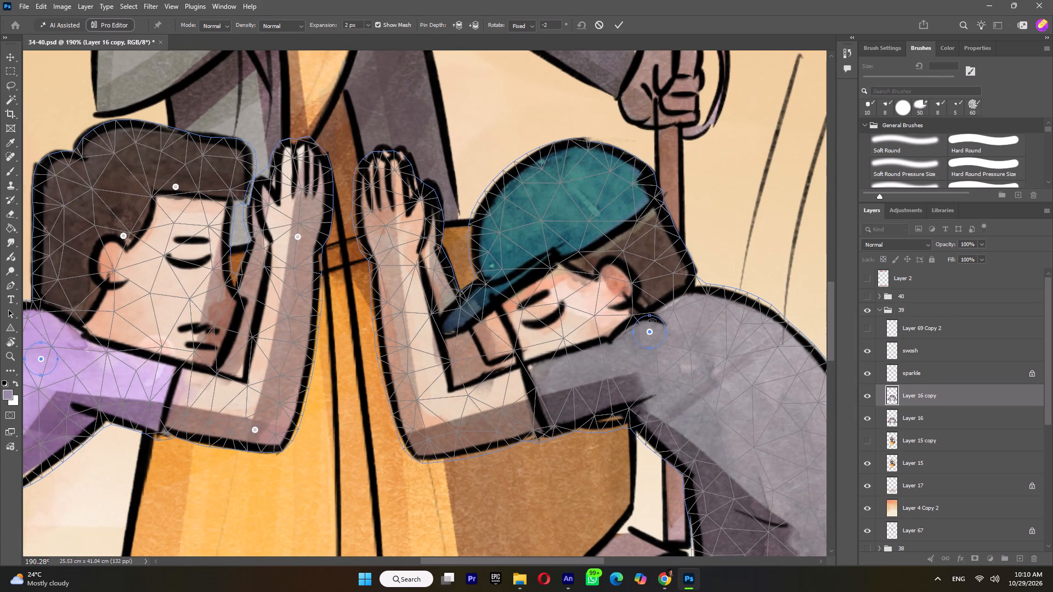
left_click(545, 237)
left_click(545, 236)
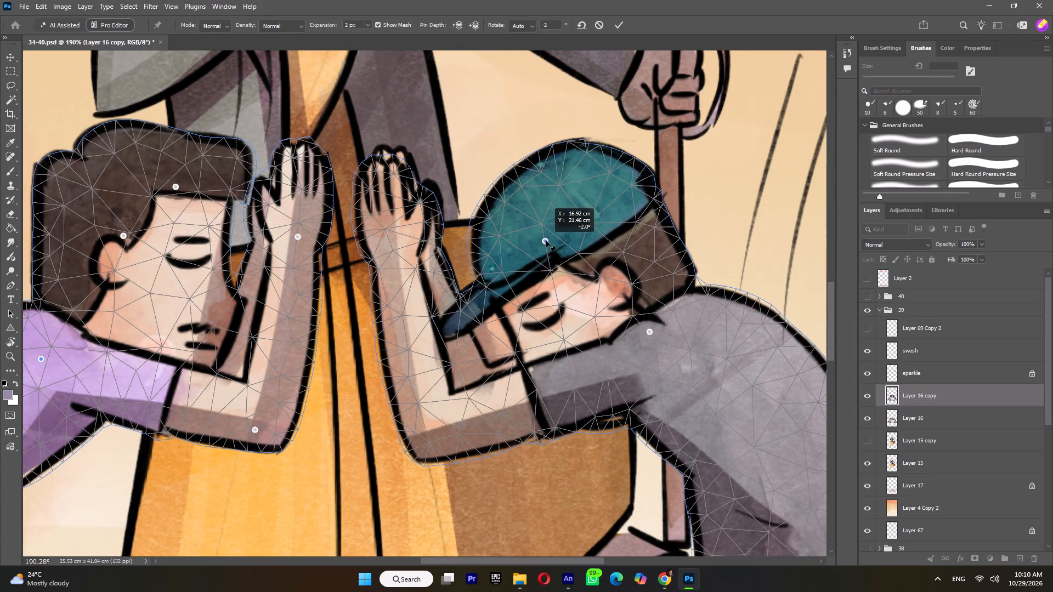
Pin the capped man's elbow and raise it slightly, pin and nudge his wrist, and apply the warp.
left_click(424, 431)
left_click_drag(424, 432, 424, 418)
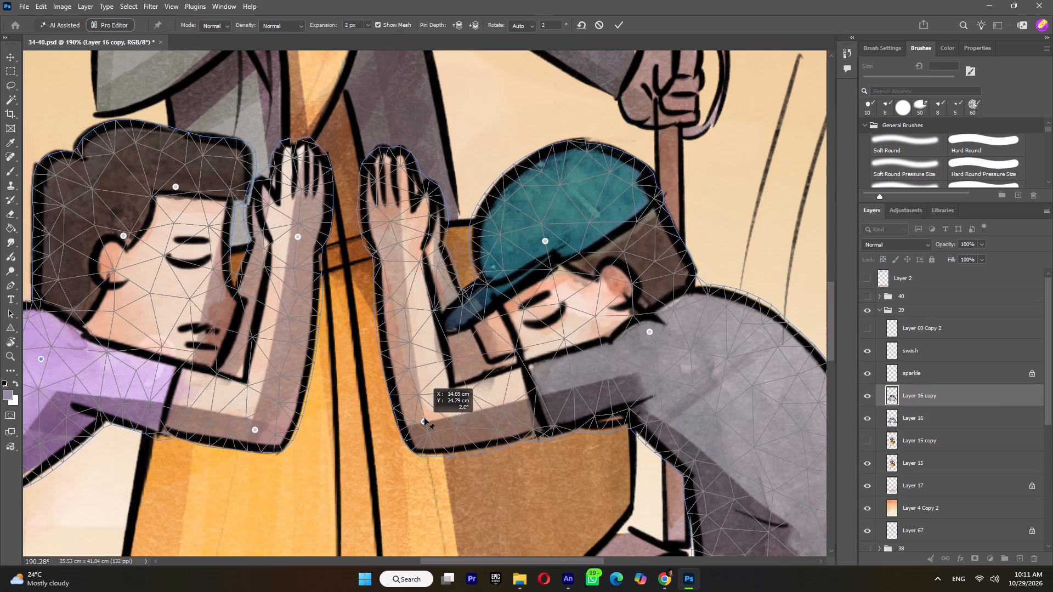
left_click_drag(424, 418, 424, 414)
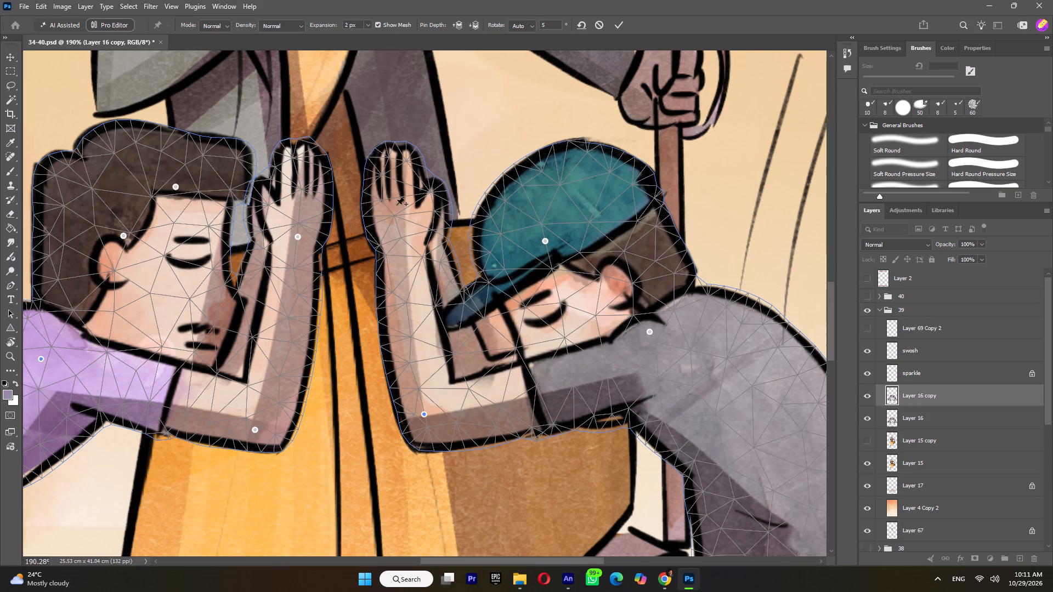
left_click(395, 240)
left_click(395, 238)
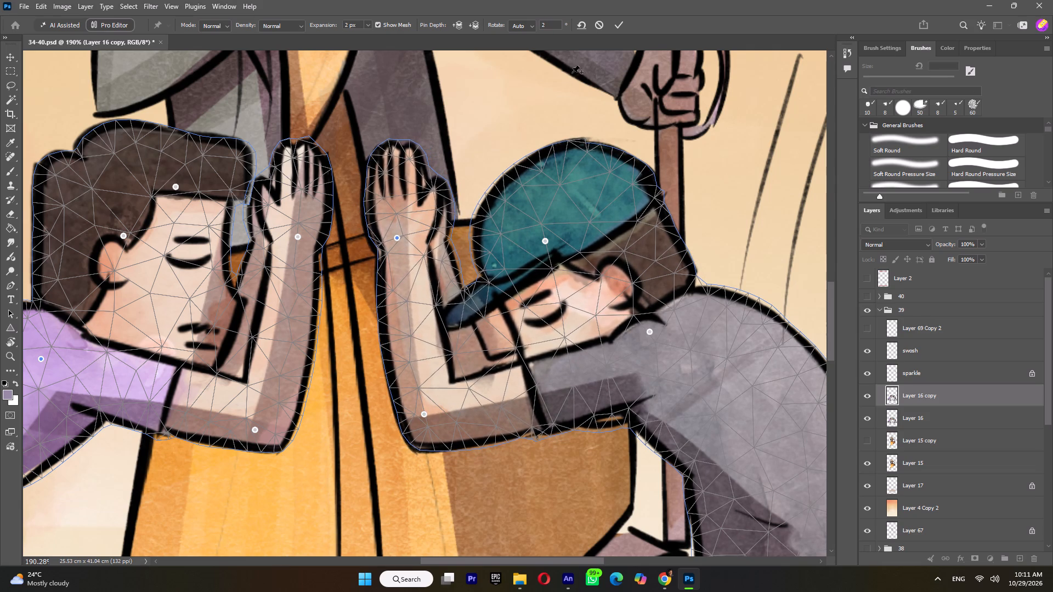
left_click(620, 22)
Compare the warped Layer 16 copy with the original pose by toggling its visibility, and leave the copy hidden.
scroll(574, 276, "down", 10, "alt")
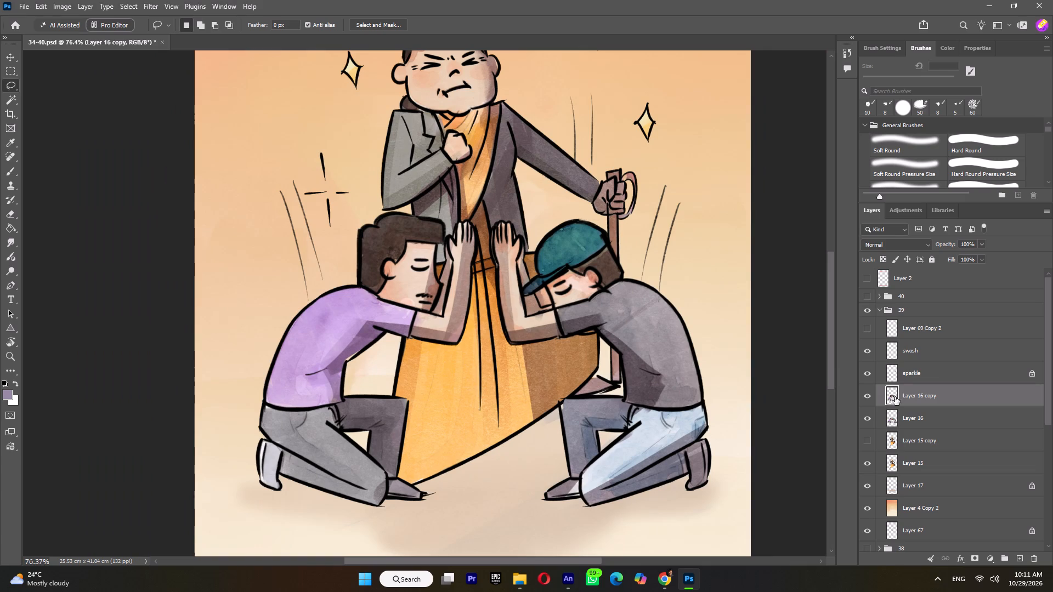
left_click(868, 395)
left_click(868, 395)
left_click(868, 395)
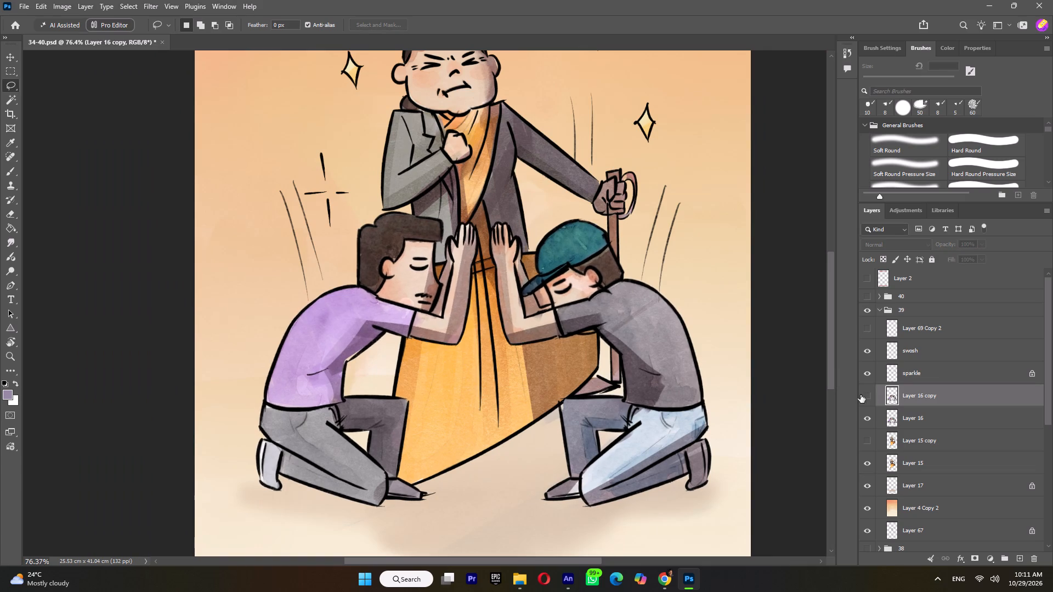
Save the document.
scroll(604, 374, "down", 10, "alt")
key("ctrl+s")
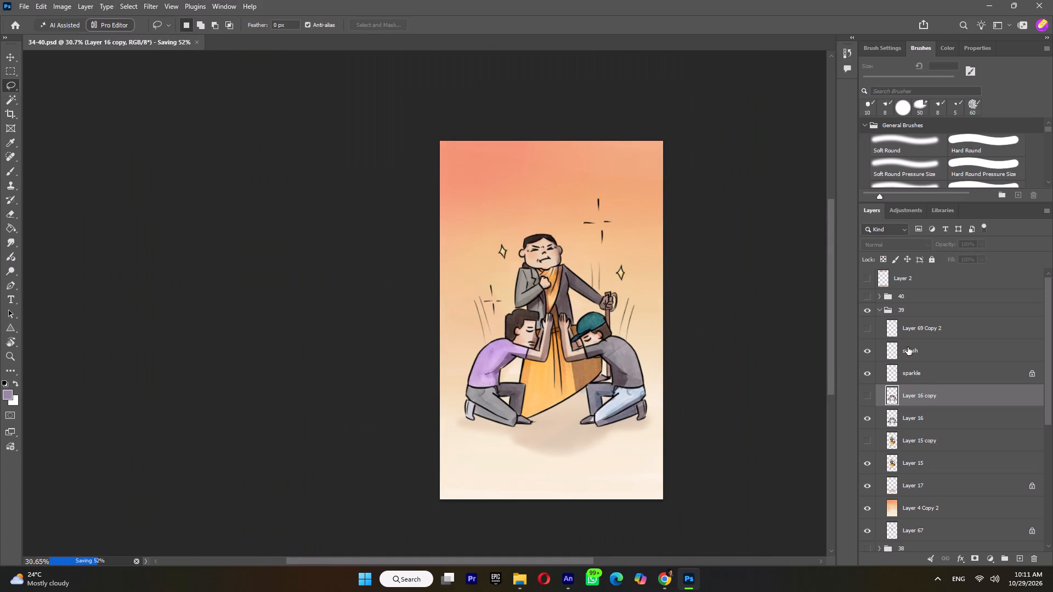
Hide layer group 39 and show layer group 40.
left_click(868, 311)
left_click(864, 297)
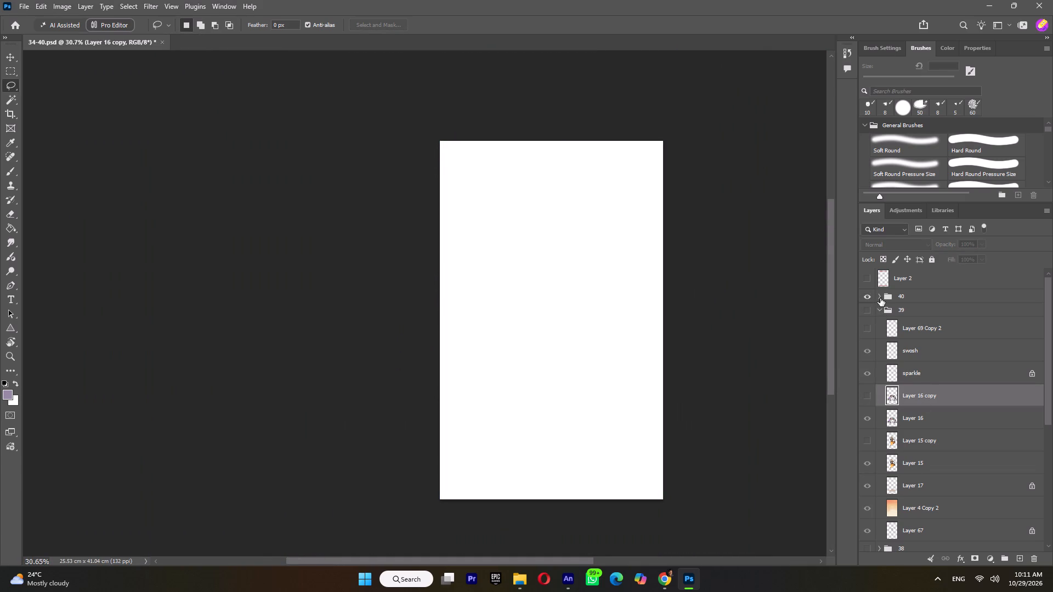
In group 40, cut the sweat drops on the tall kid's face from the sweat layer and paste them in place on a new layer.
left_click(880, 298)
left_click(866, 317)
left_click(866, 317)
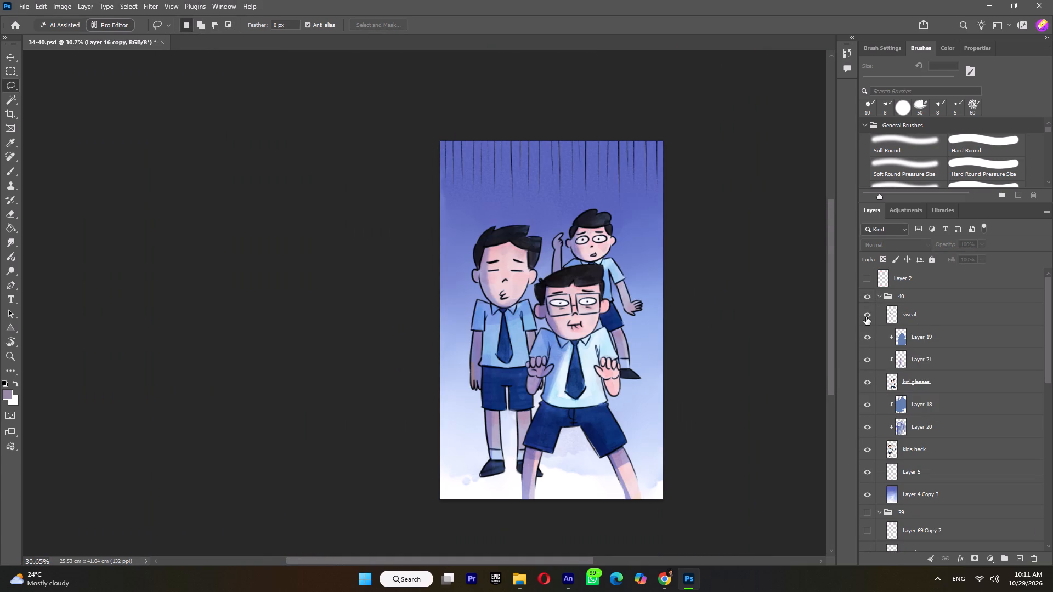
left_click(926, 306)
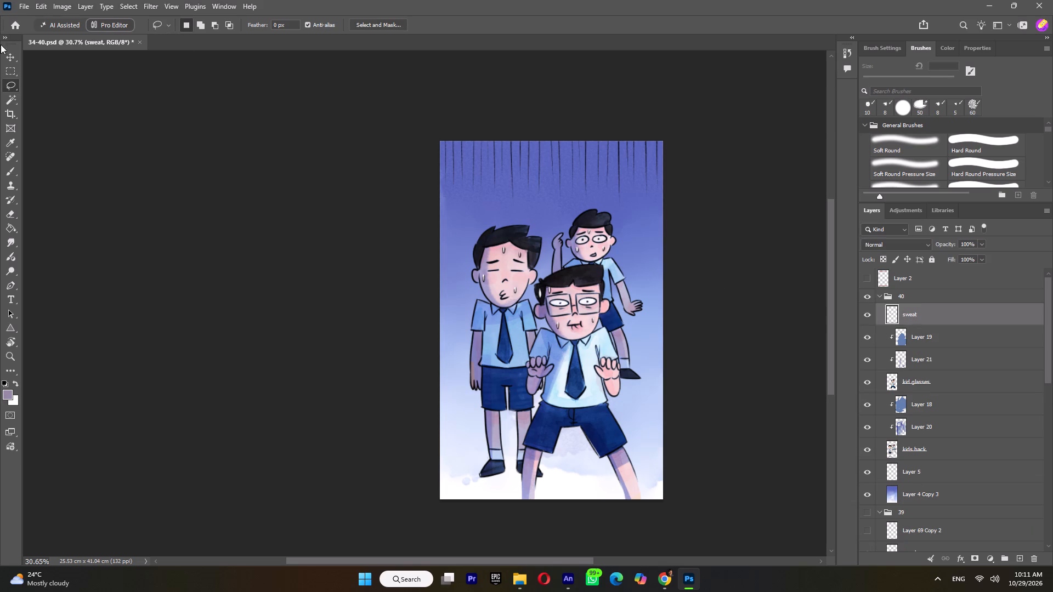
left_click_drag(488, 213, 535, 281)
left_click_drag(535, 281, 448, 240)
key("ctrl+x")
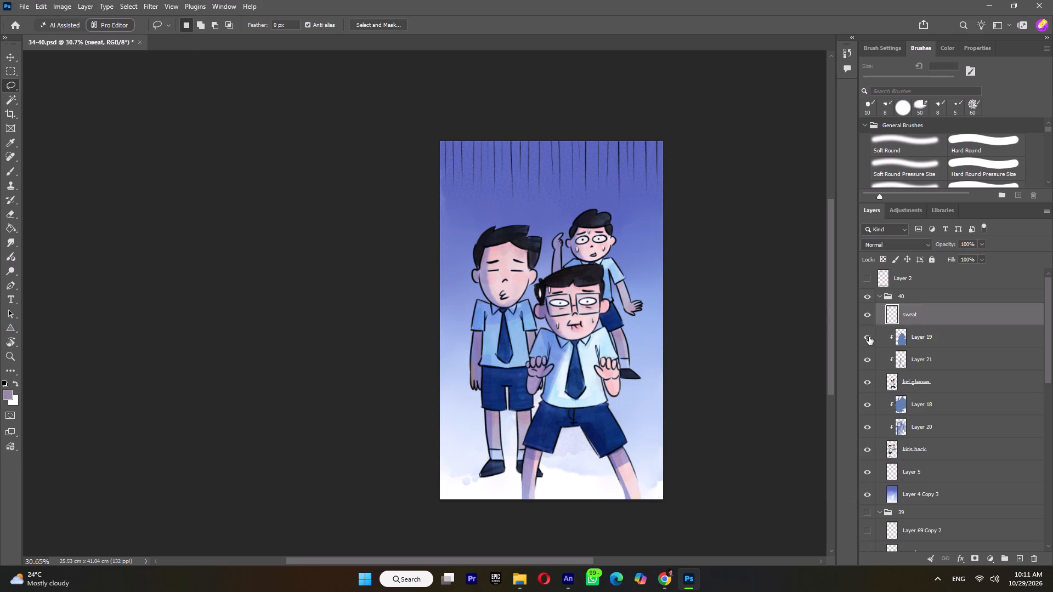
key("ctrl+shift+v")
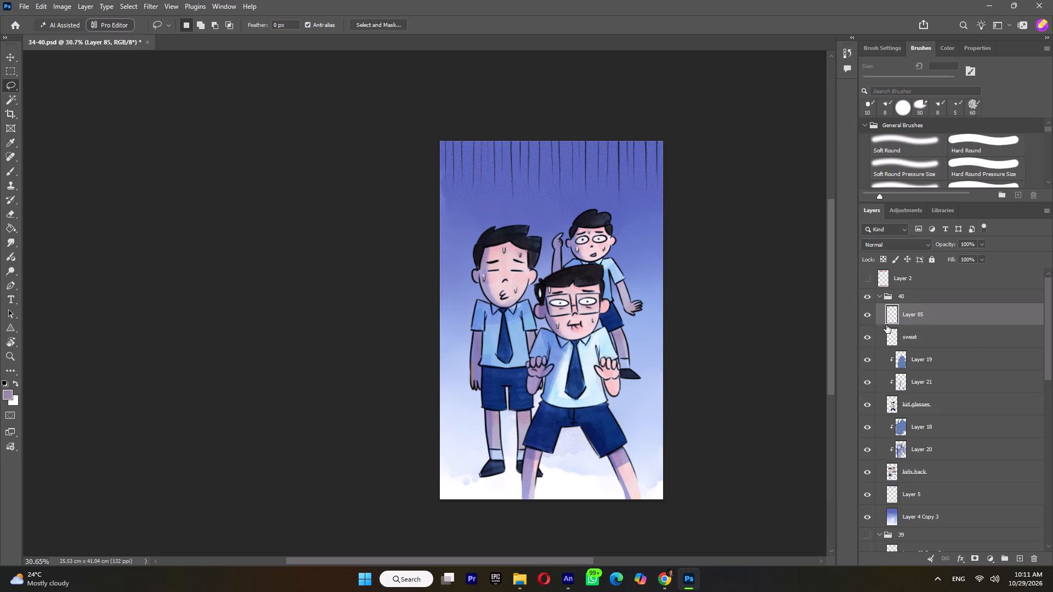
left_click(869, 334)
left_click(868, 337)
Lasso around the rear kid's head, cut his sweat drops from the sweat layer, and paste them in place on a separate layer.
left_click_drag(573, 213, 545, 221)
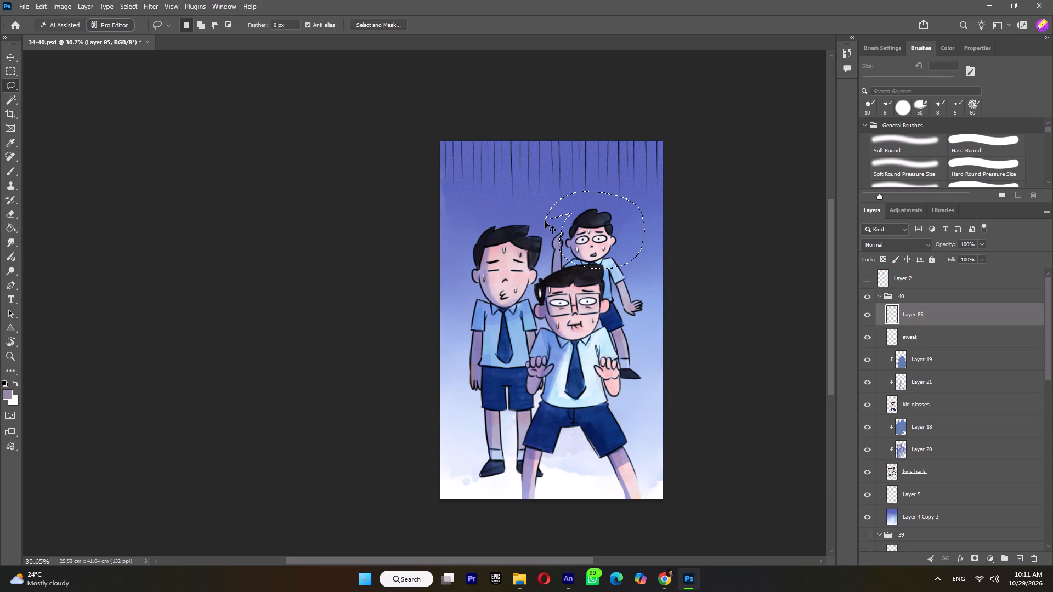
key("ctrl+x")
key("ctrl+shift+v")
left_click(519, 213)
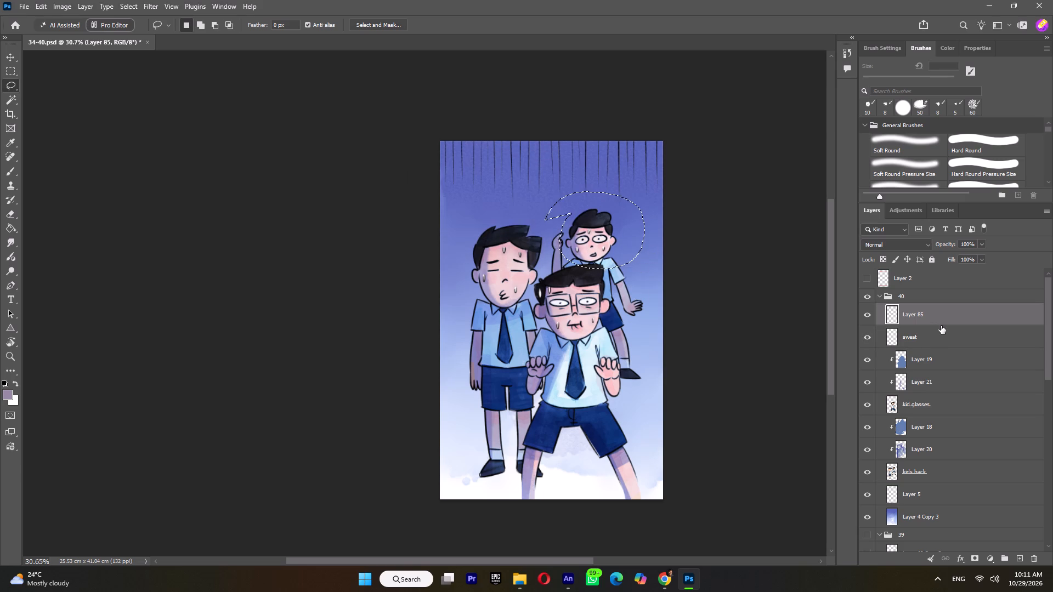
left_click(935, 334)
key("ctrl+x")
key("ctrl+shift+v")
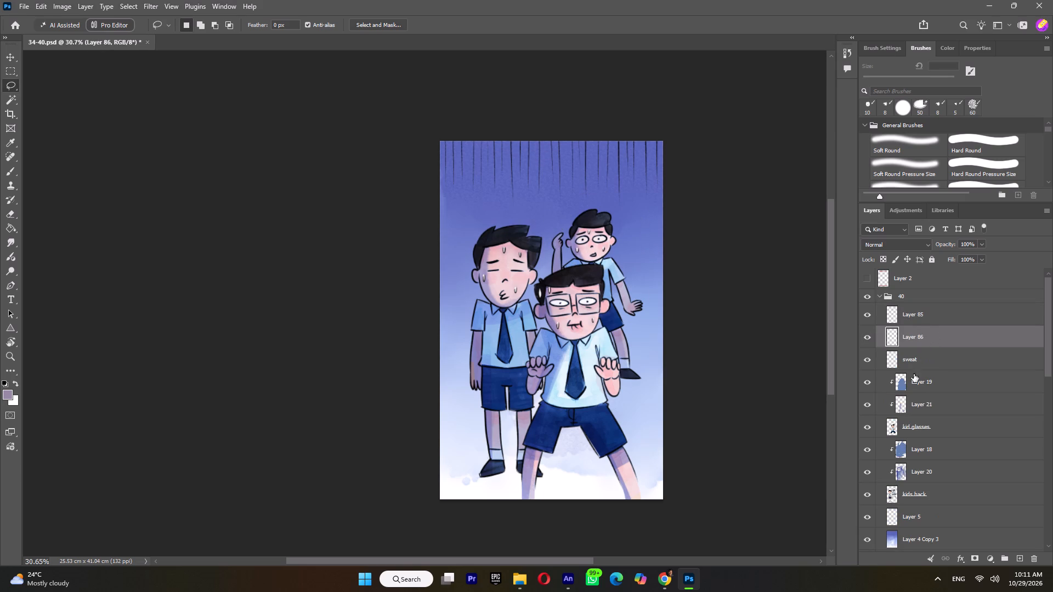
left_click(868, 363)
left_click(868, 363)
Merge Layer 19, Layer 21 and the kid glasses layer into one layer.
left_click(869, 381)
left_click(868, 381)
left_click(930, 383)
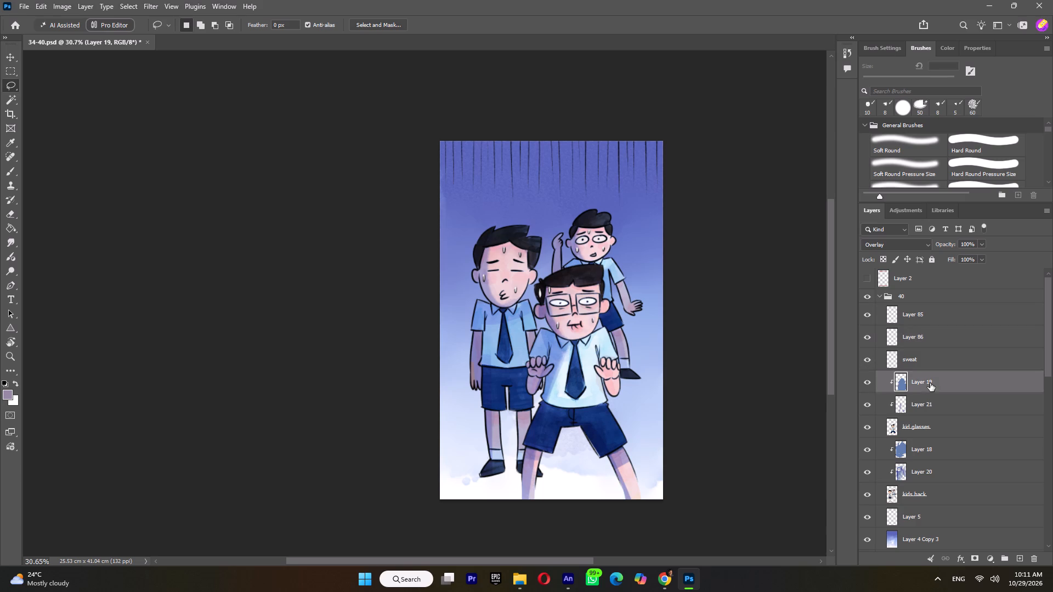
left_click(919, 431, "shift")
right_click(919, 431, "shift")
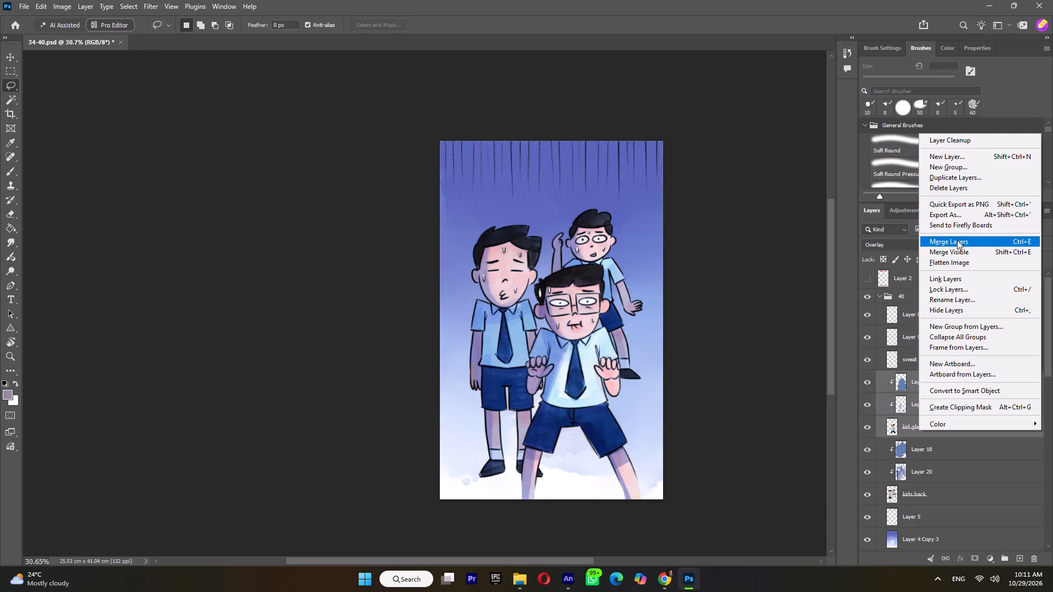
left_click(957, 240)
Merge Layer 18, Layer 20 and the kids back layer, and check both merged character layers by toggling their visibility.
left_click(924, 402)
left_click(936, 457, "shift")
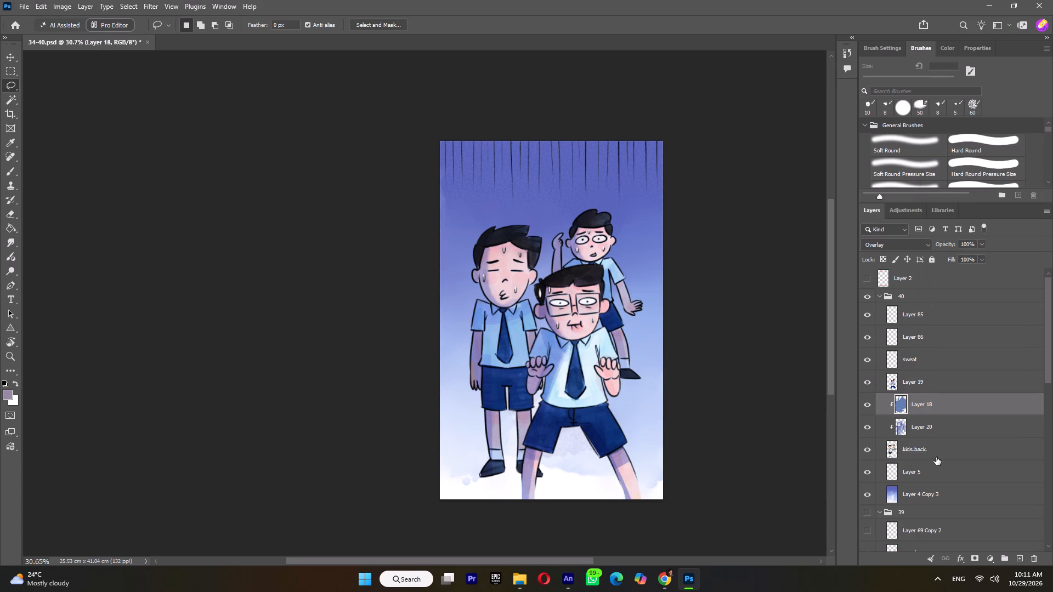
right_click(936, 457)
left_click(958, 265)
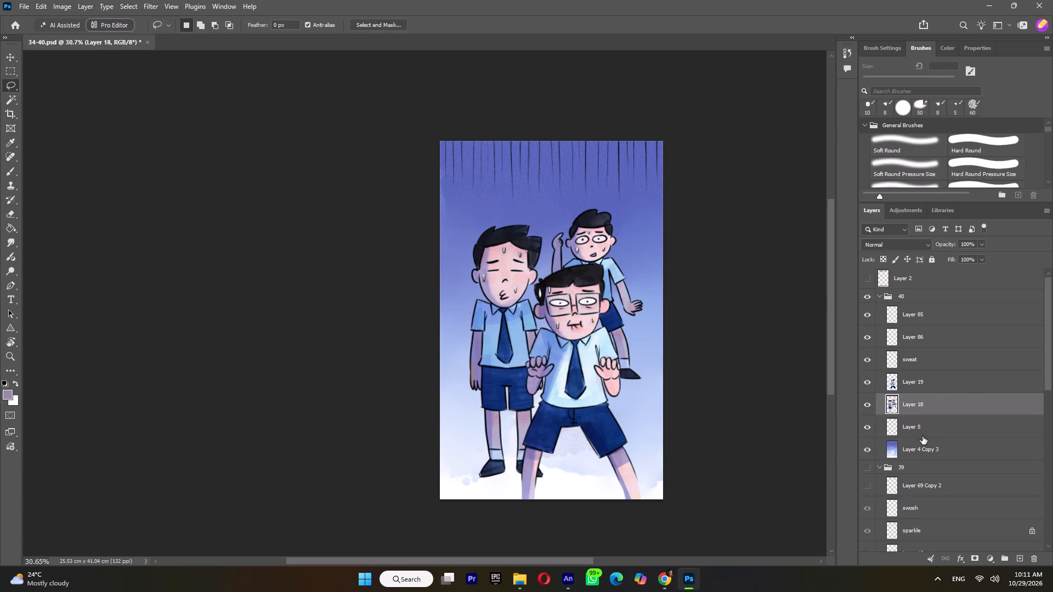
left_click(865, 403)
left_click(864, 406)
left_click(865, 383)
left_click(868, 382)
Duplicate the merged Layer 19 of the kid with glasses as Layer 19 copy.
left_click(916, 386)
right_click(916, 385)
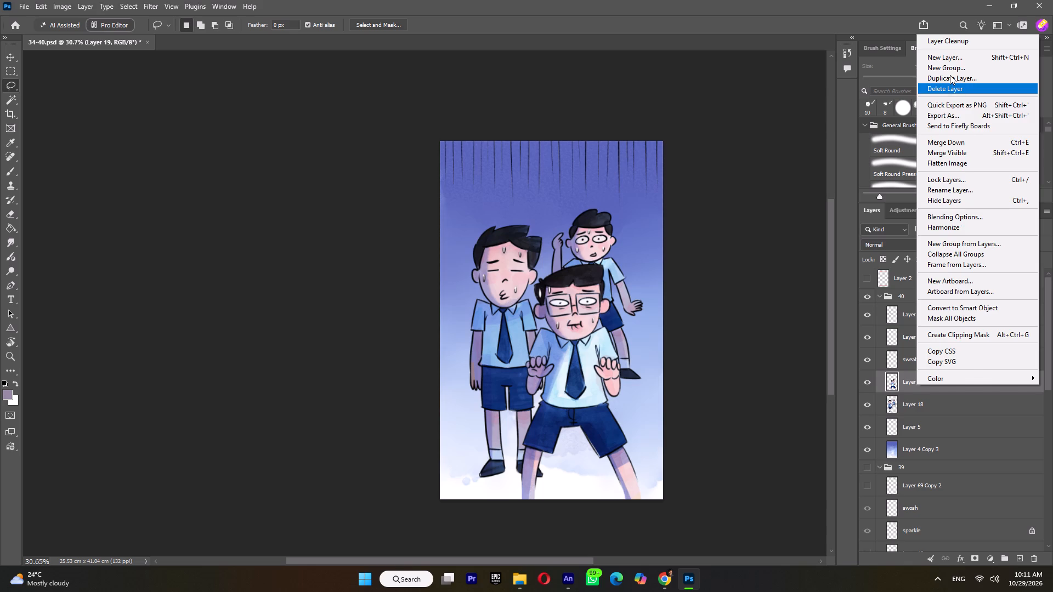
left_click(950, 75)
left_click(622, 158)
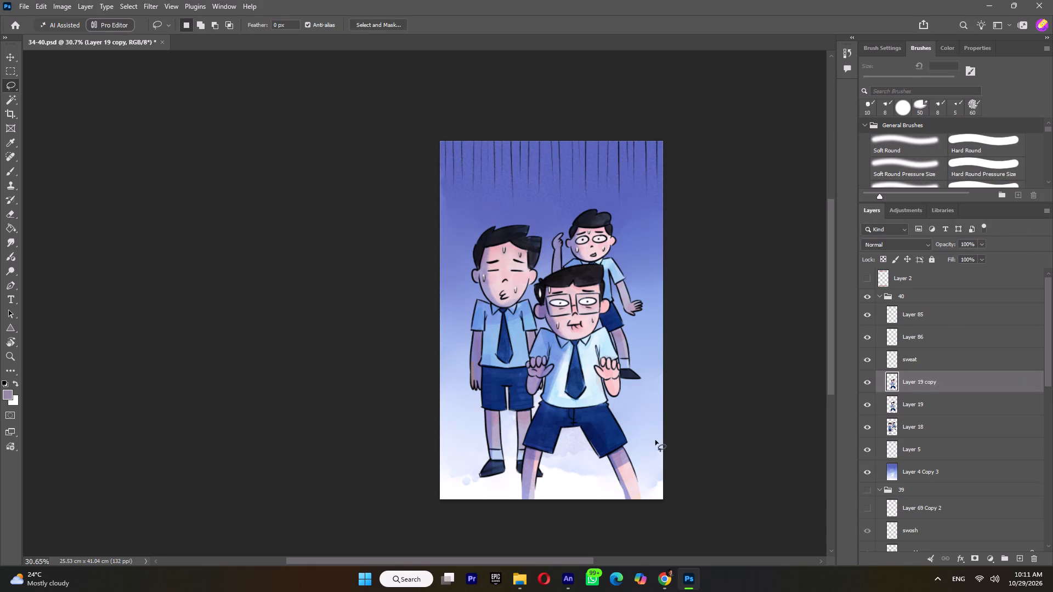
Puppet Warp Layer 19 copy: pin both legs' lower ends, the waist and chin, and pin and slightly lower the bridge of the glasses.
left_click(39, 8)
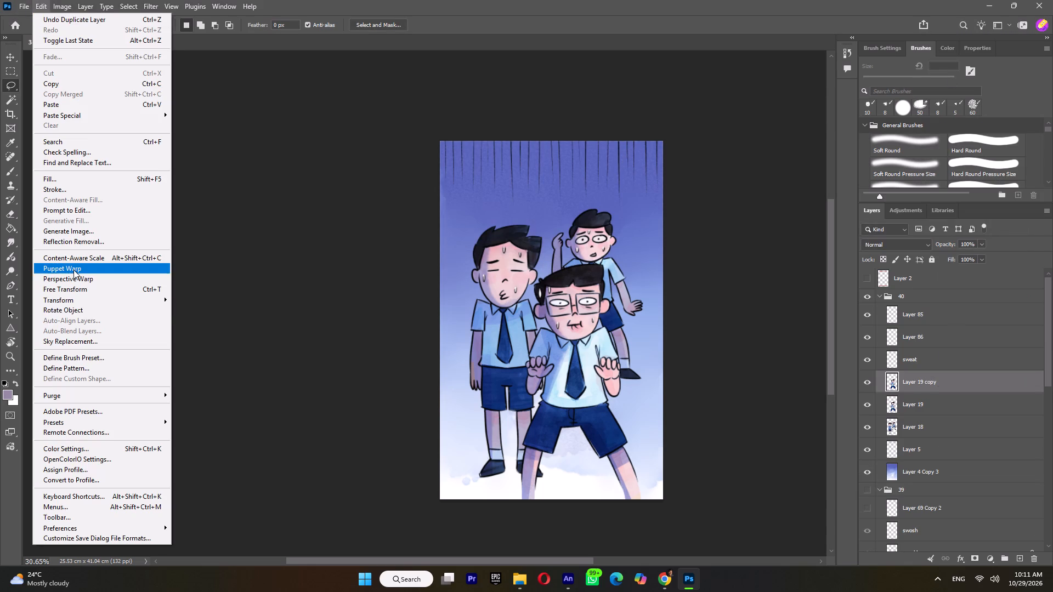
left_click(73, 269)
left_click(527, 499)
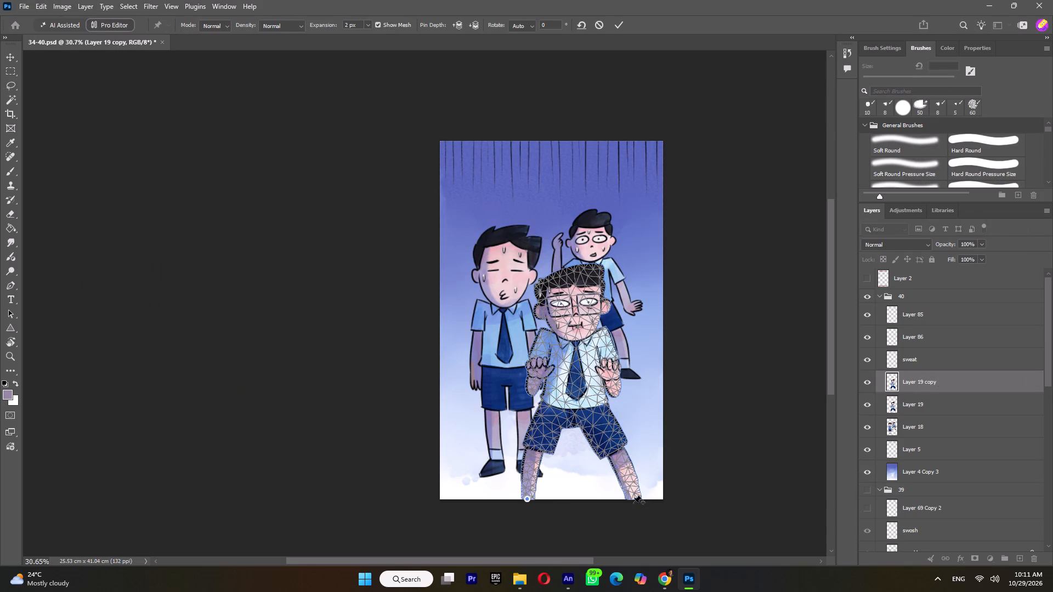
left_click(634, 499)
left_click(575, 407)
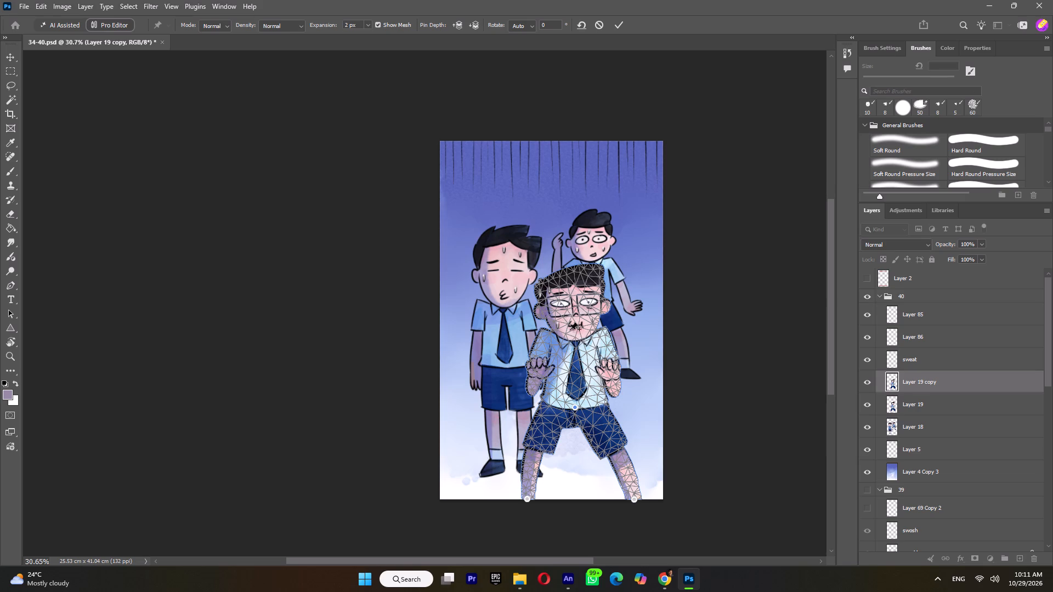
left_click(572, 335)
scroll(569, 334, "up", 13, "alt")
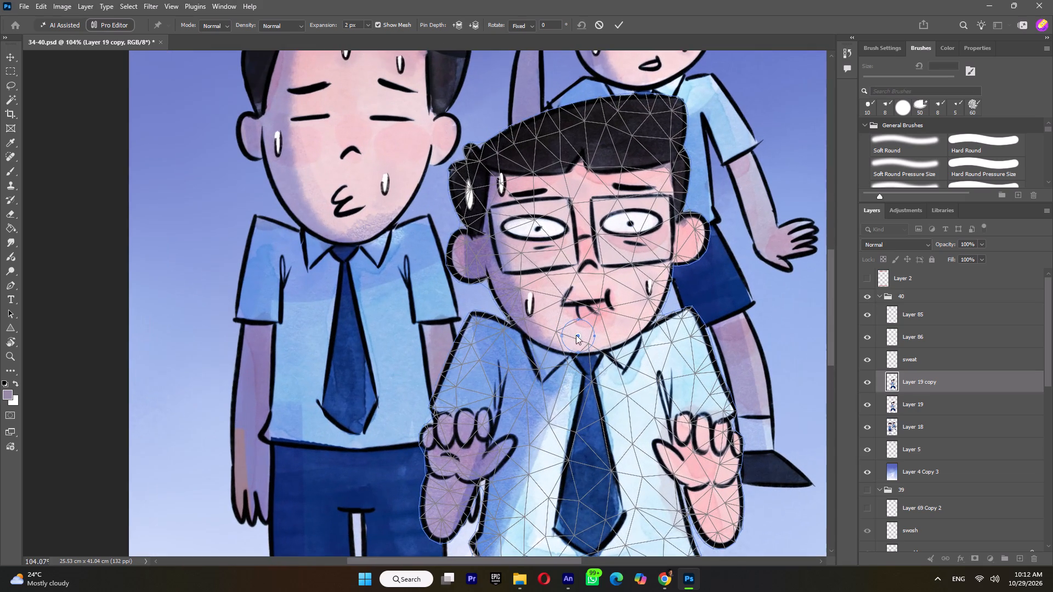
left_click(578, 334)
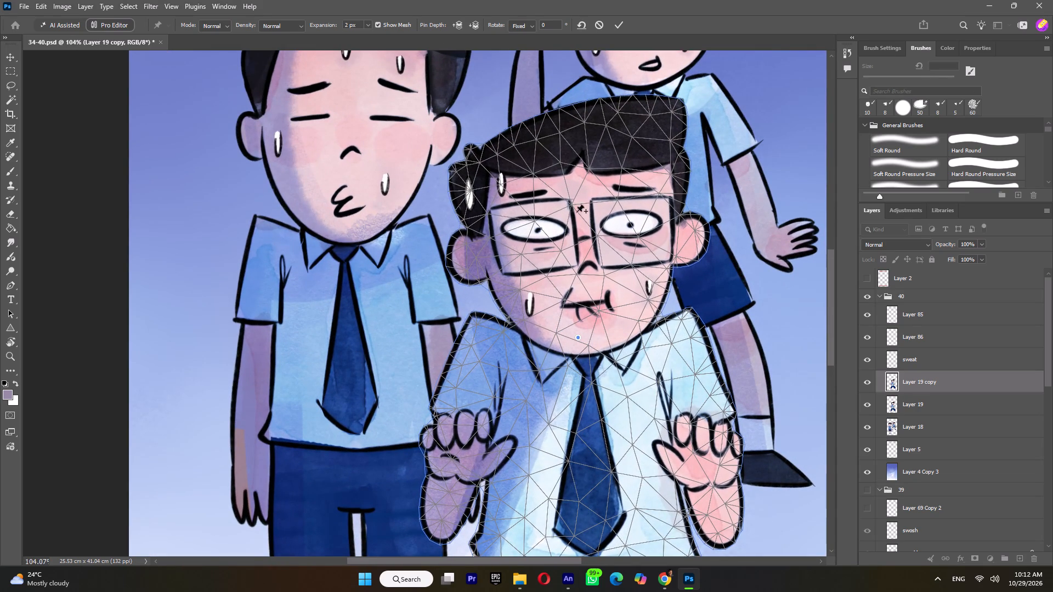
left_click(576, 212)
left_click(577, 209)
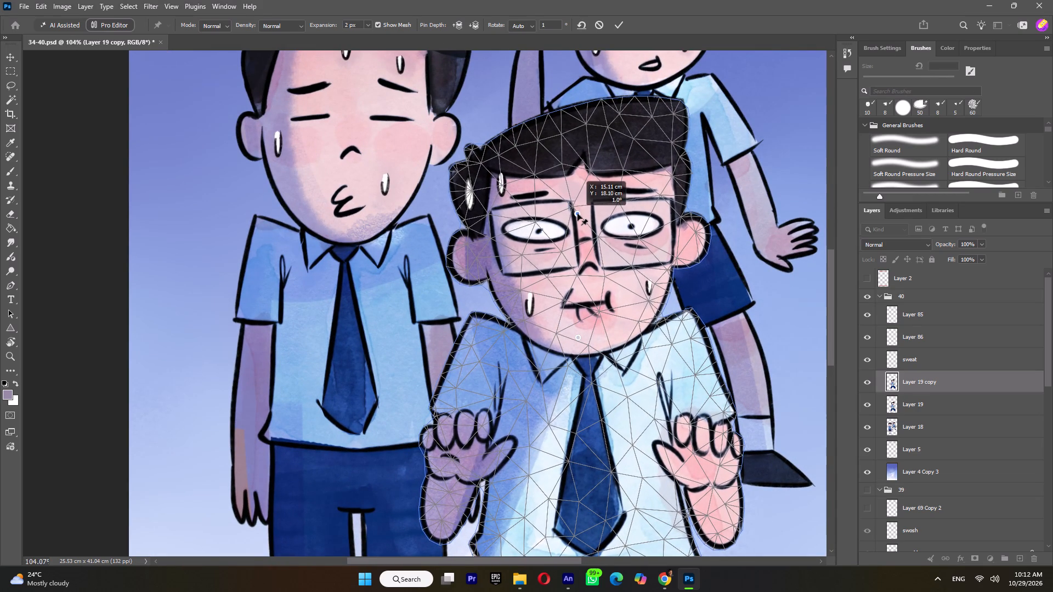
Pin both shoulders of the kid with glasses and raise them slightly.
left_click(483, 341)
left_click(483, 341)
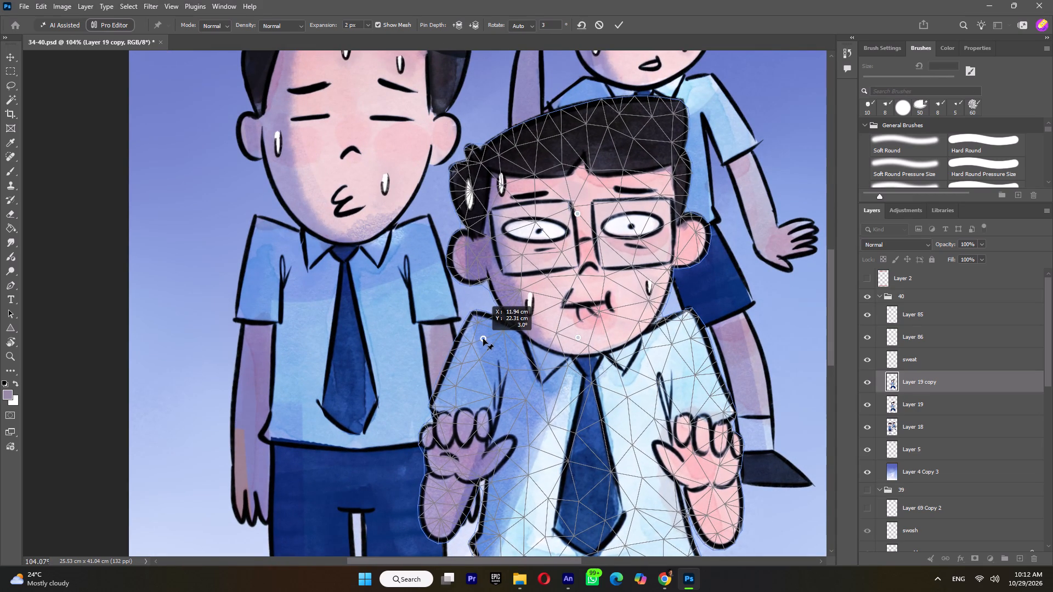
left_click(677, 345)
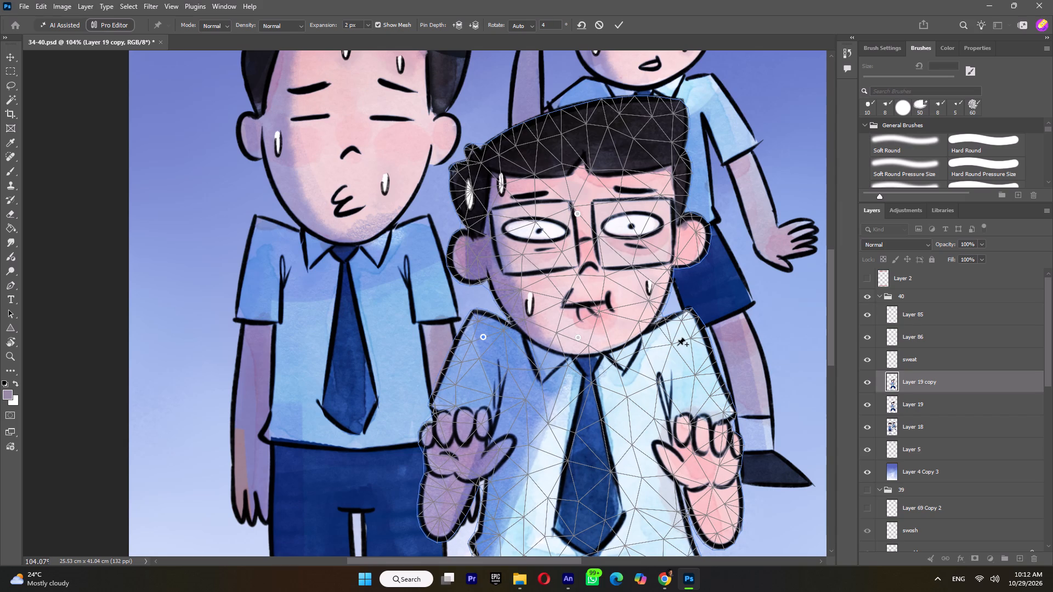
left_click(677, 345)
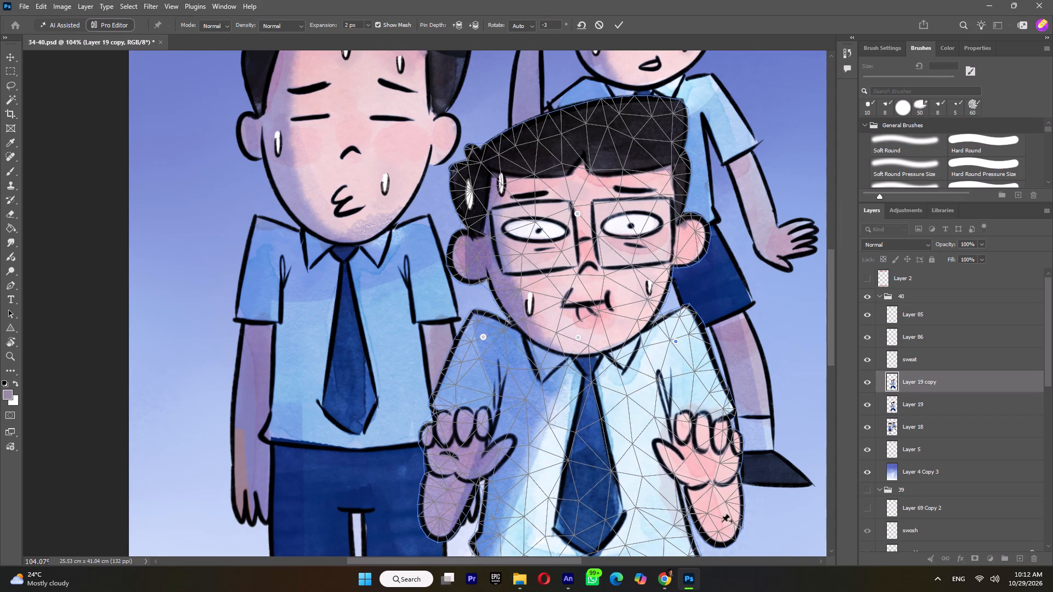
Pin both elbows and both palms of the kid with glasses and nudge the hands slightly upward.
left_click(722, 522)
left_click(722, 522)
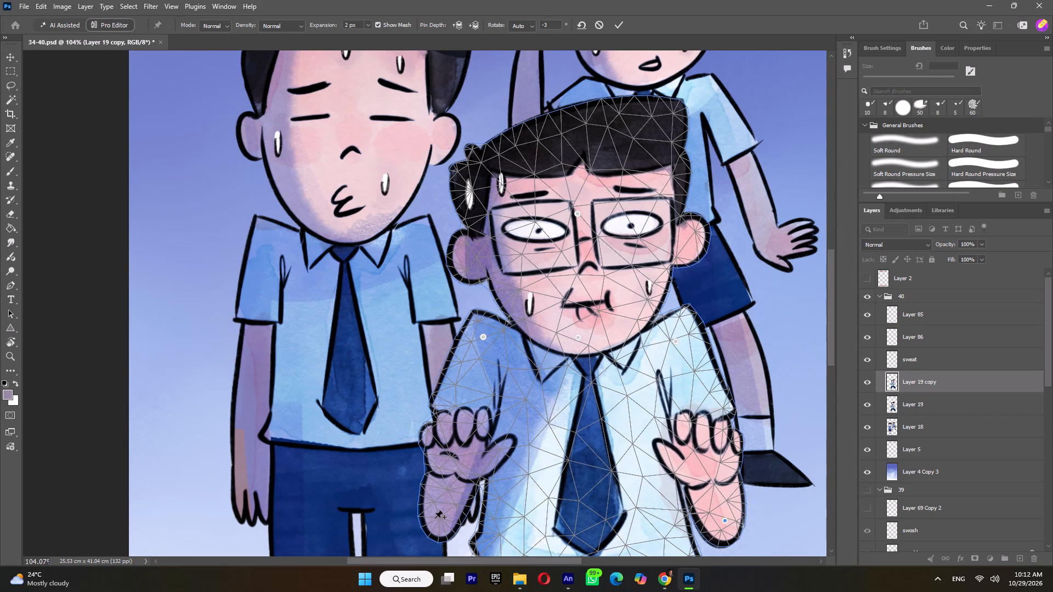
left_click(435, 518)
left_click(435, 519)
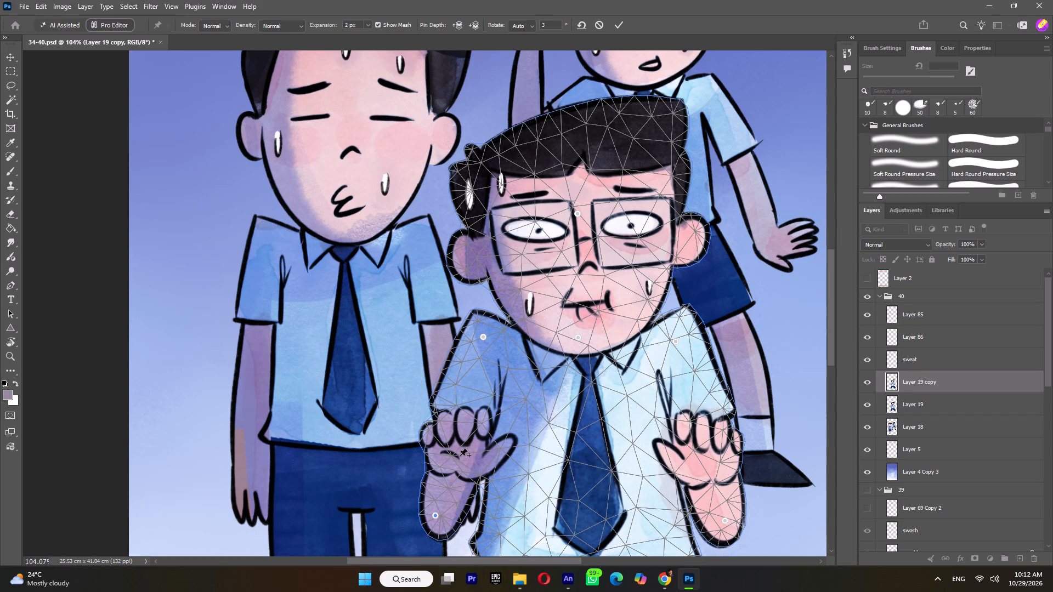
left_click(460, 456)
left_click(460, 455)
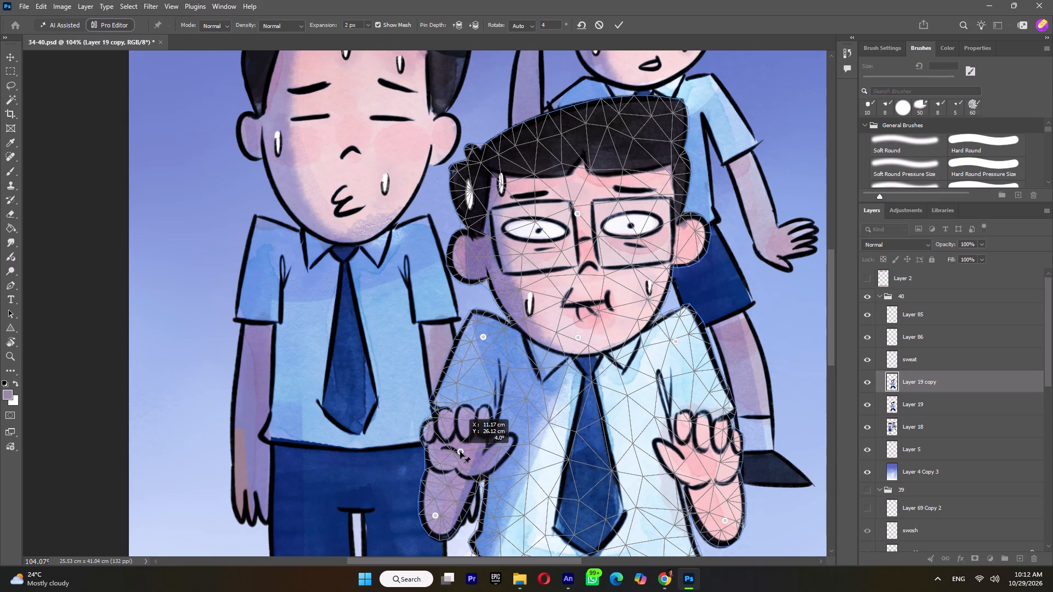
left_click(707, 456)
left_click_drag(708, 456, 708, 452)
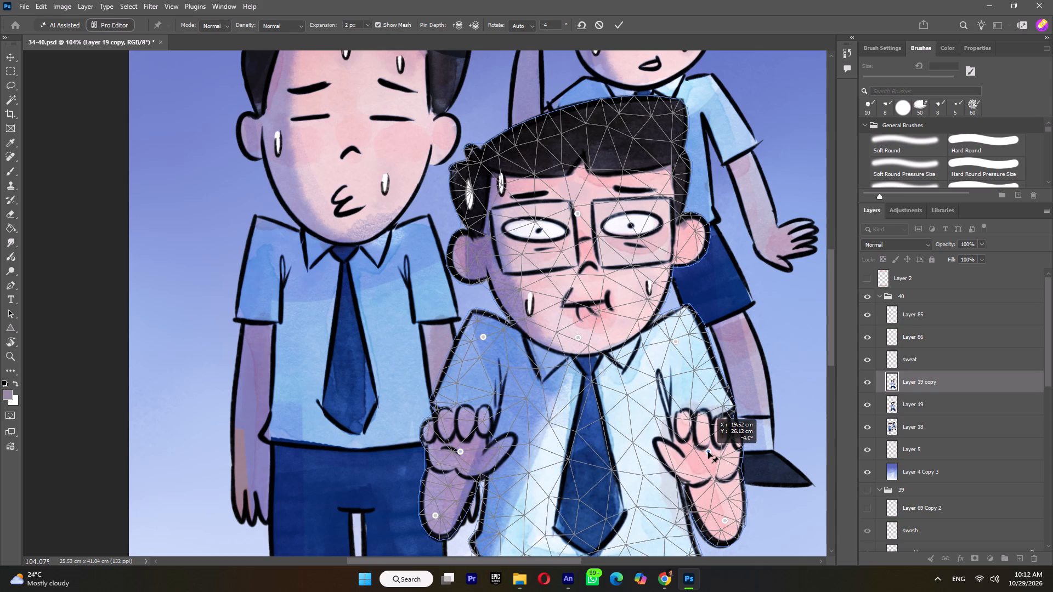
left_click_drag(708, 452, 708, 451)
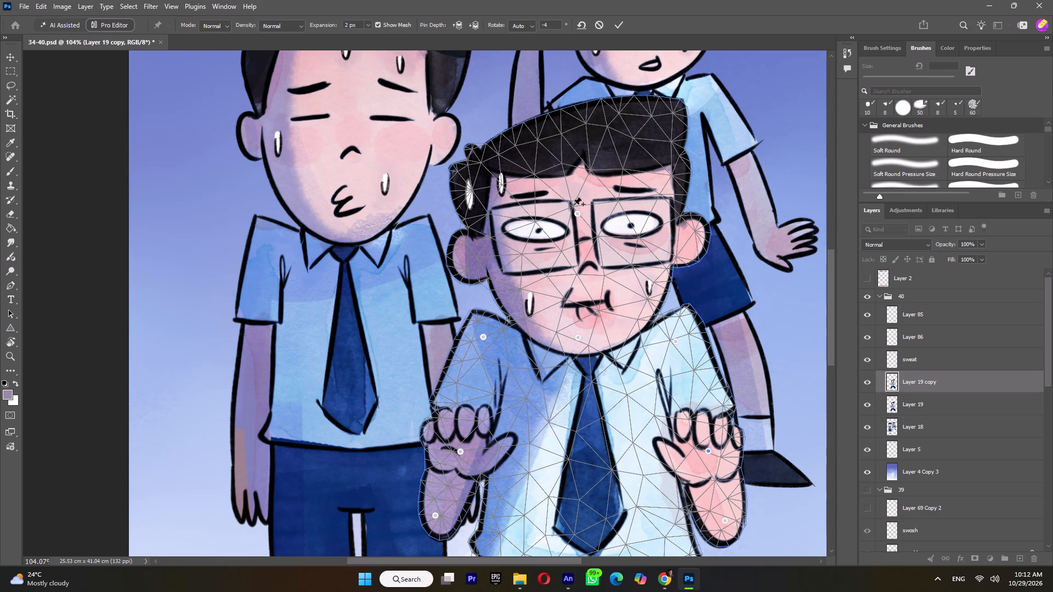
Nudge the pin at the bridge of the glasses slightly further down and apply the warp.
left_click(577, 212)
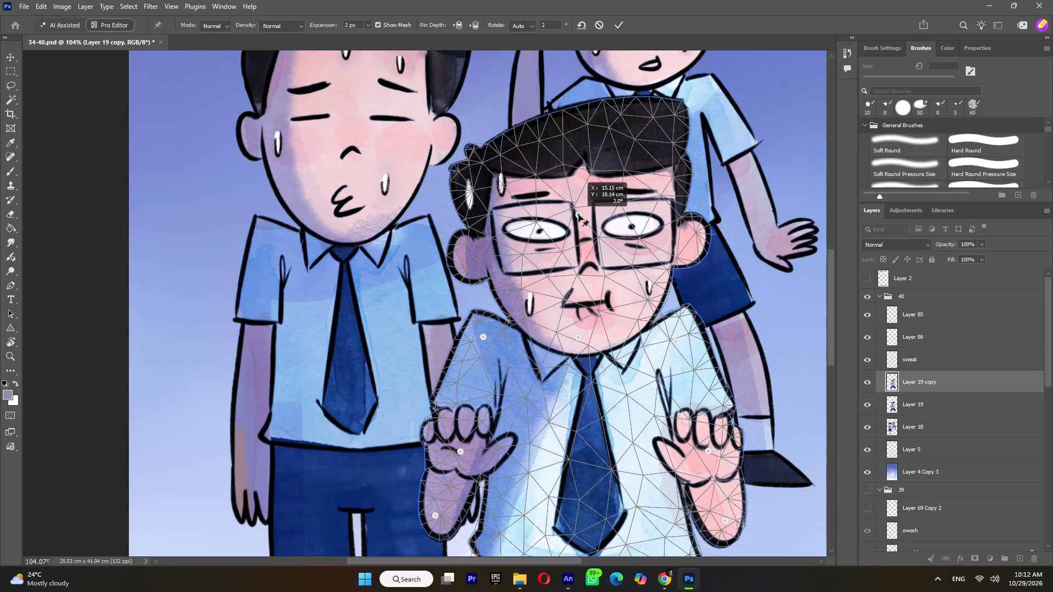
left_click(622, 26)
Compare the warped Layer 19 copy with the original by toggling its visibility, leave the copy hidden, and select Layer 19.
scroll(674, 335, "down", 8, "alt")
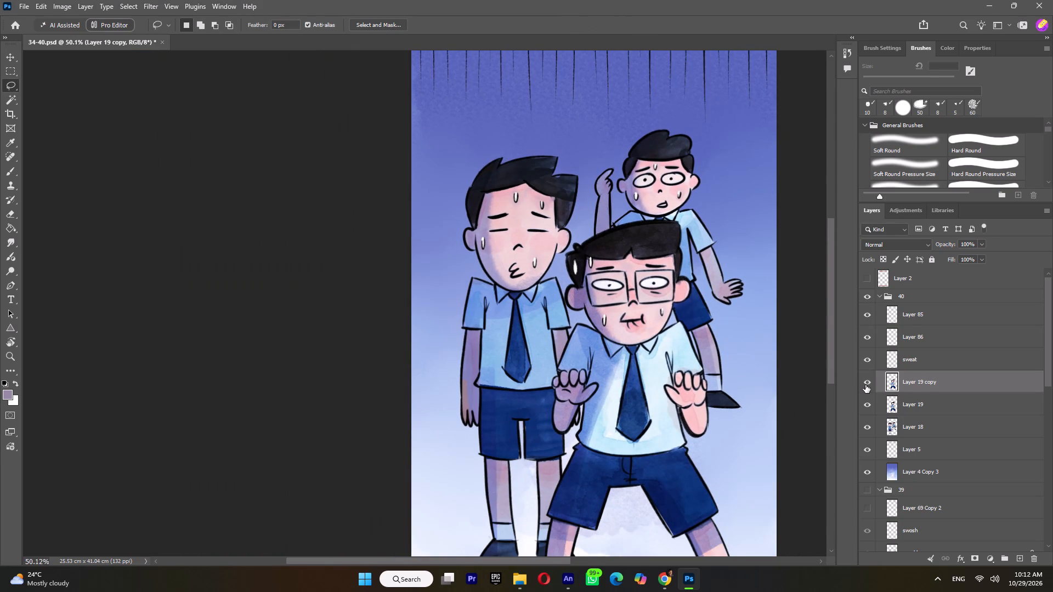
left_click(865, 385)
left_click(867, 385)
left_click(868, 385)
left_click(907, 407)
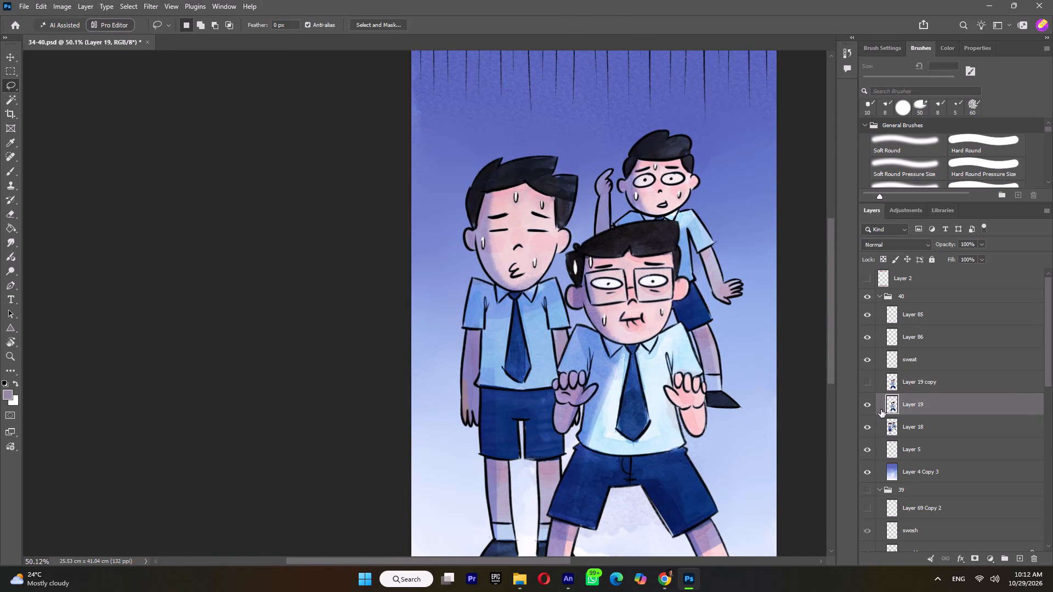
Check which characters are on Layer 18 and duplicate that layer under its default name.
left_click(871, 405)
left_click(870, 405)
left_click(868, 425)
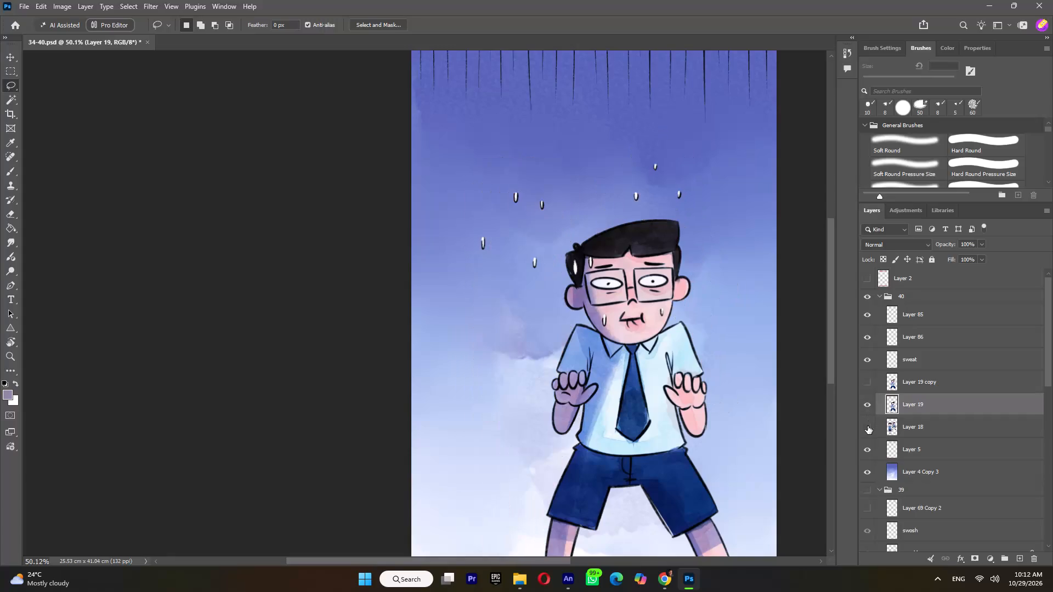
left_click(868, 426)
left_click(907, 427)
right_click(909, 424)
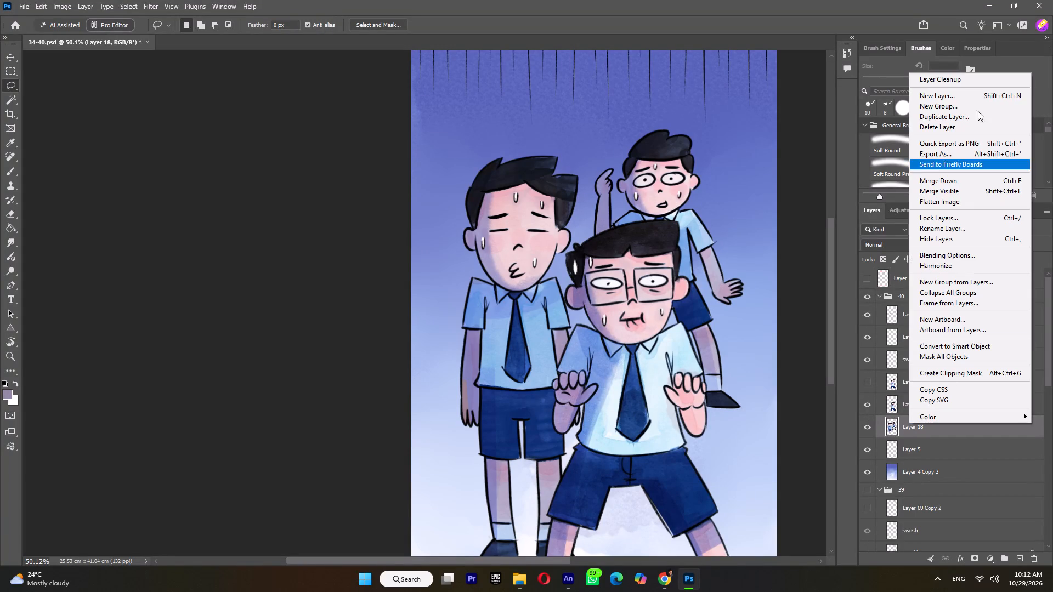
left_click(929, 115)
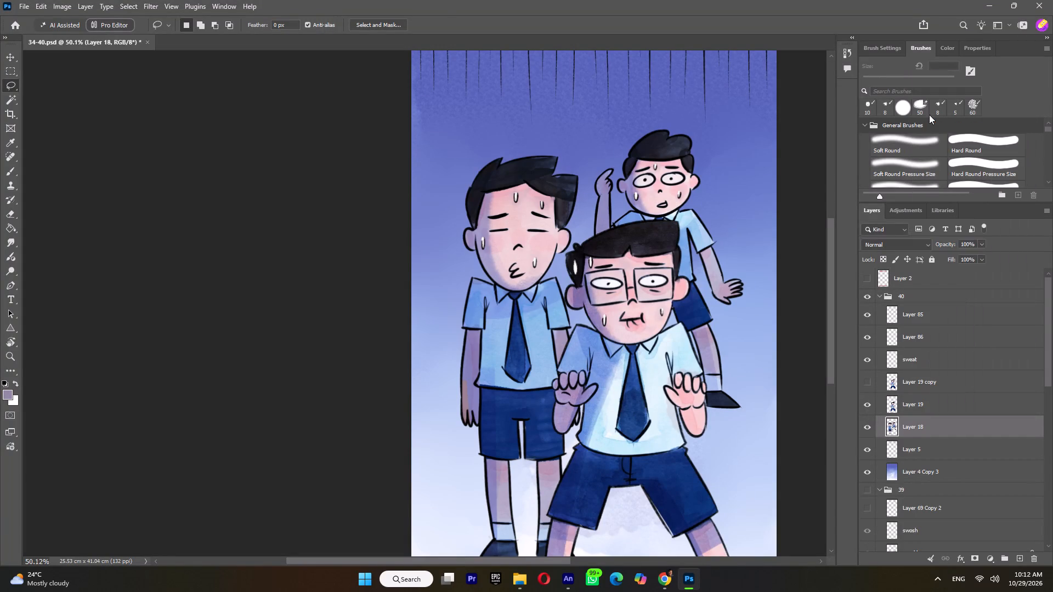
left_click(616, 163)
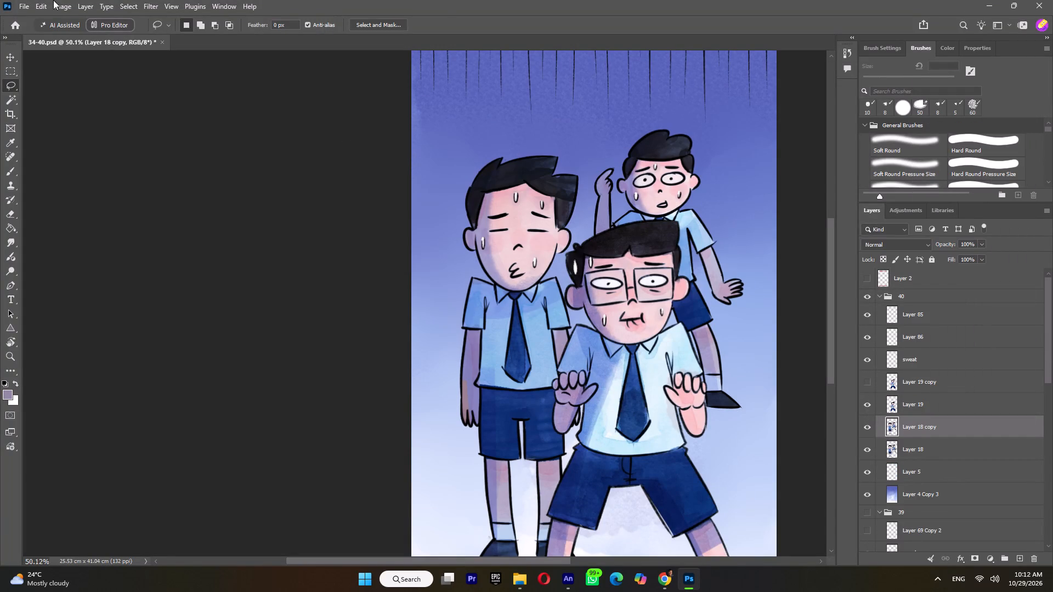
Start a Puppet Warp on Layer 18 copy and pin the back kid's two feet, waist, neck and forehead.
left_click(38, 5)
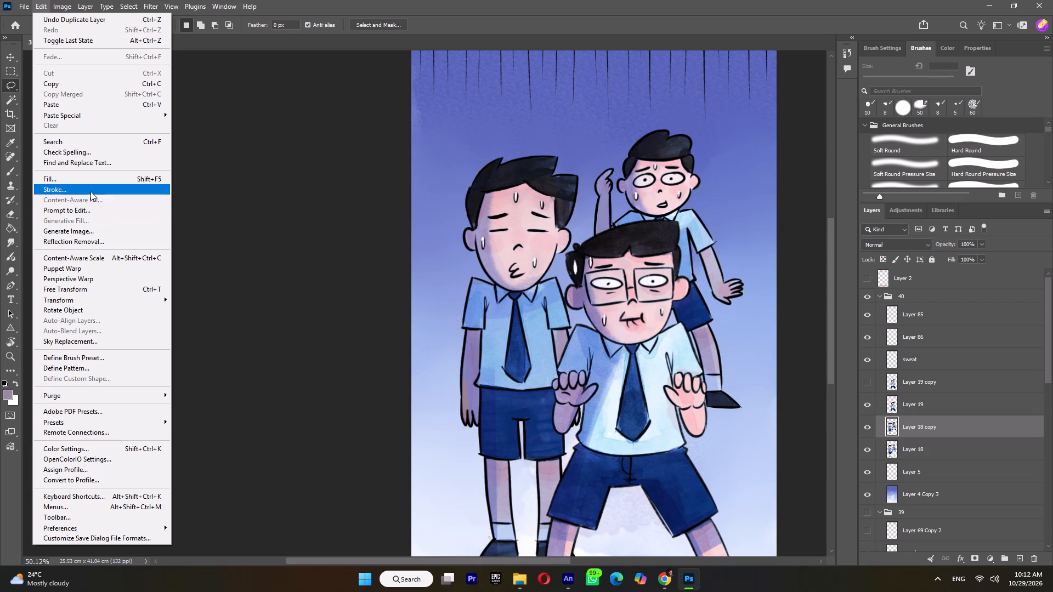
left_click(84, 272)
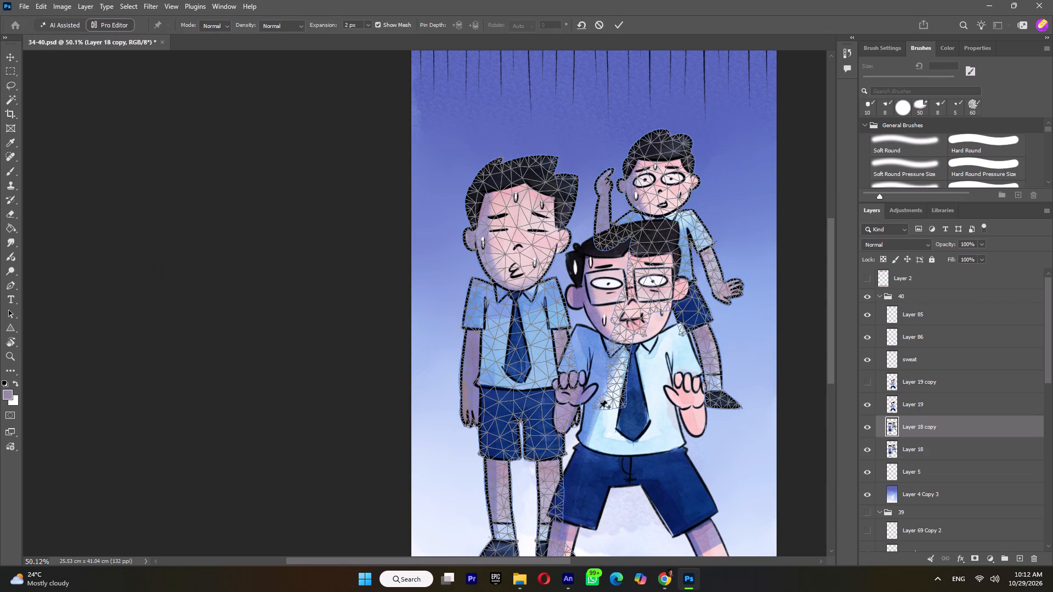
left_click(599, 408)
left_click(621, 405)
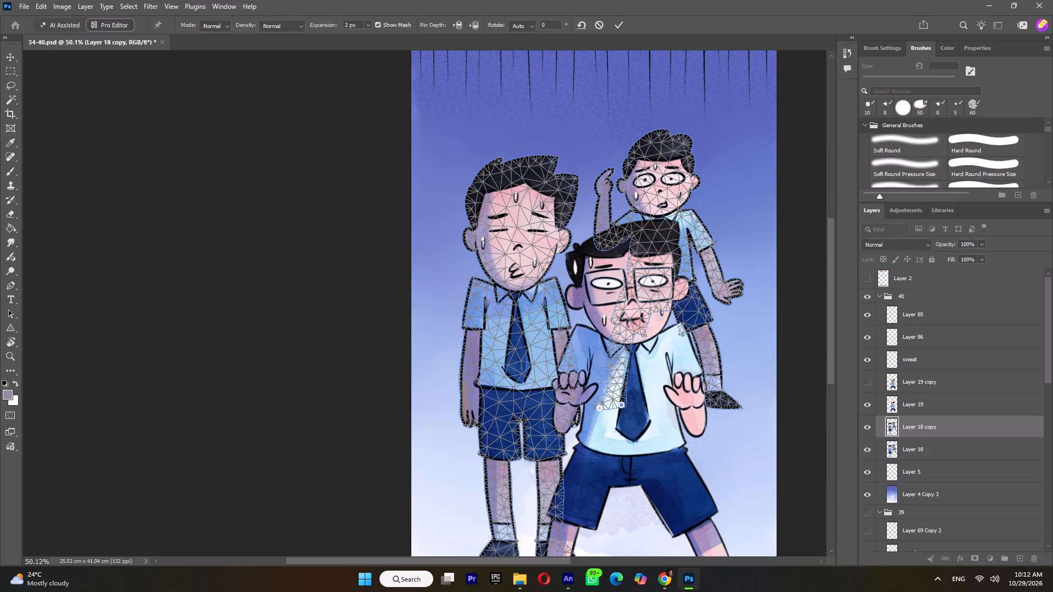
left_click(710, 402)
left_click(729, 406)
left_click(669, 283)
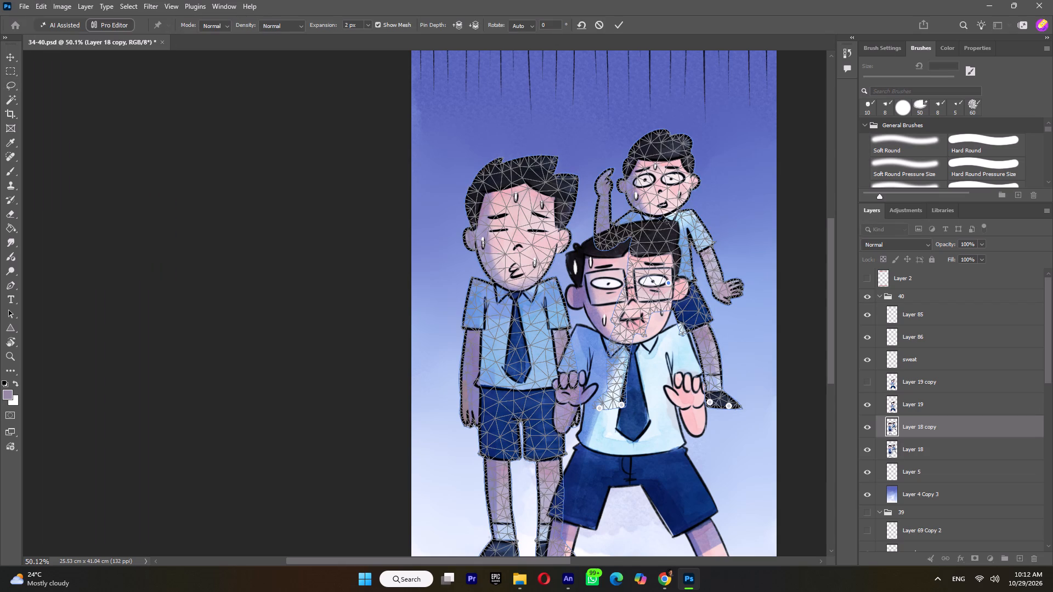
left_click(661, 218)
left_click(659, 173)
scroll(659, 170, "up", 3, "alt")
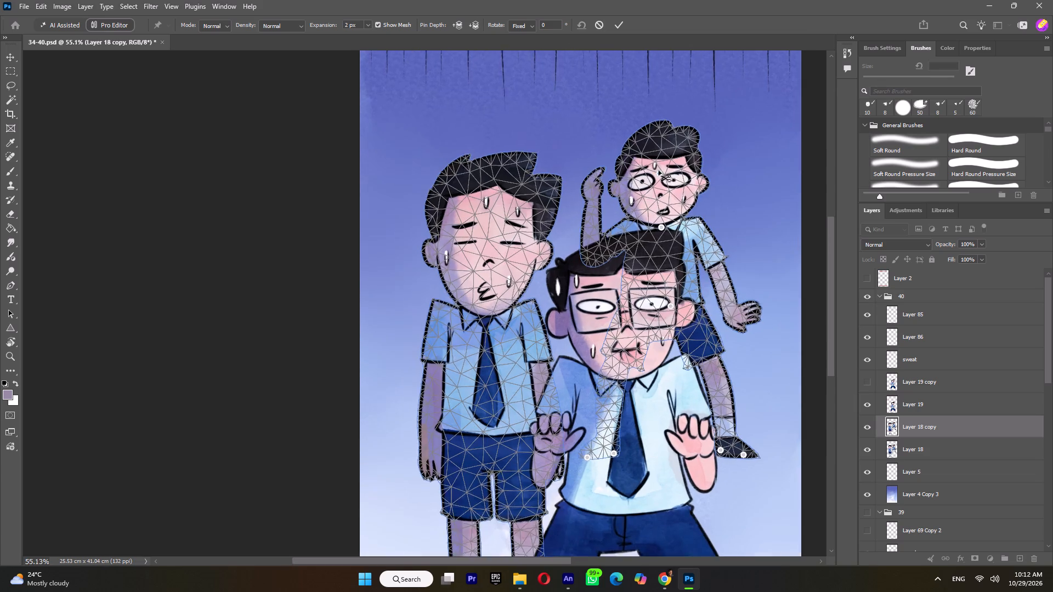
scroll(659, 170, "up", 11, "alt")
left_click(661, 180)
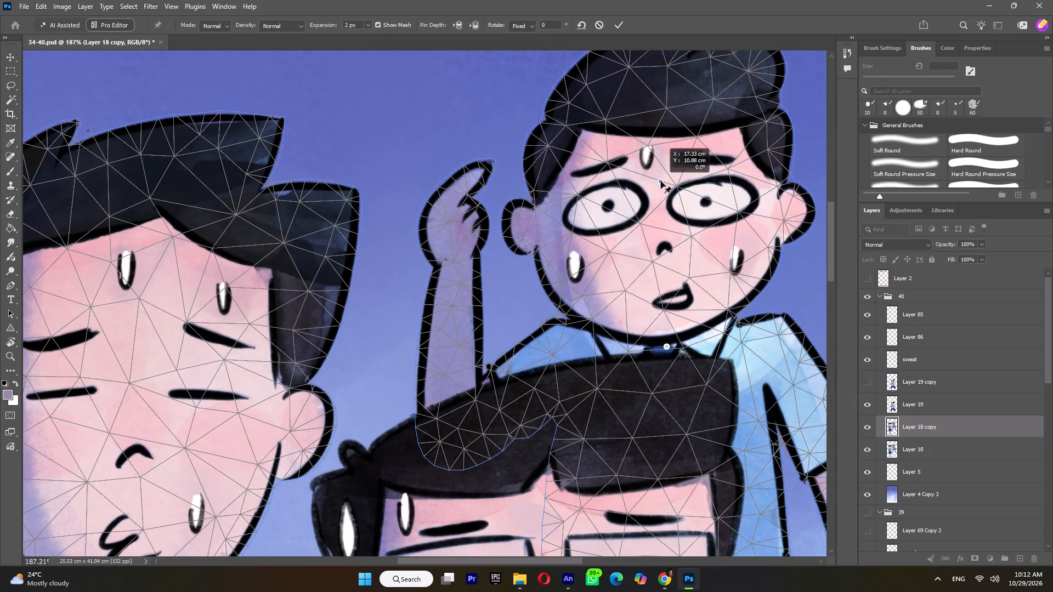
Pin the back kid's raised-arm shoulder, elbow, wrist and hand, raising the shoulder and elbow slightly and bending the hand toward his head.
left_click(558, 348)
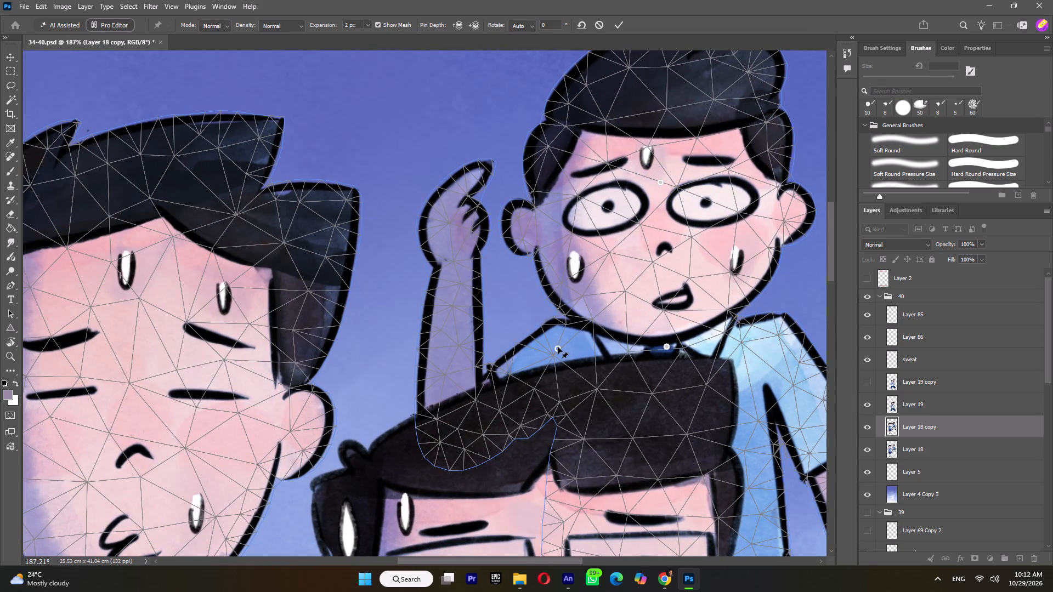
left_click(557, 348)
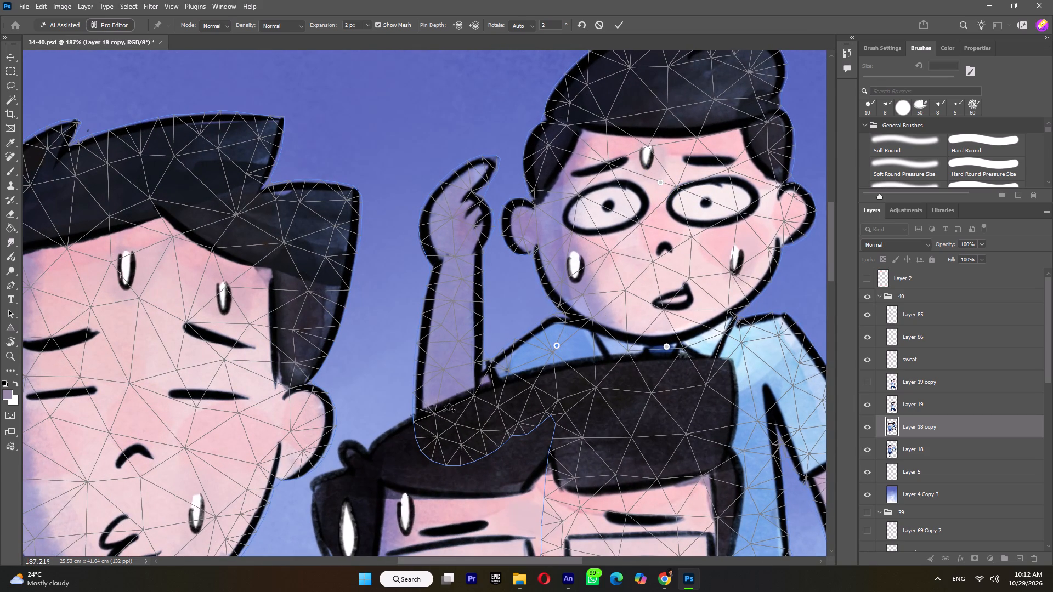
left_click(444, 424)
left_click_drag(444, 424, 444, 417)
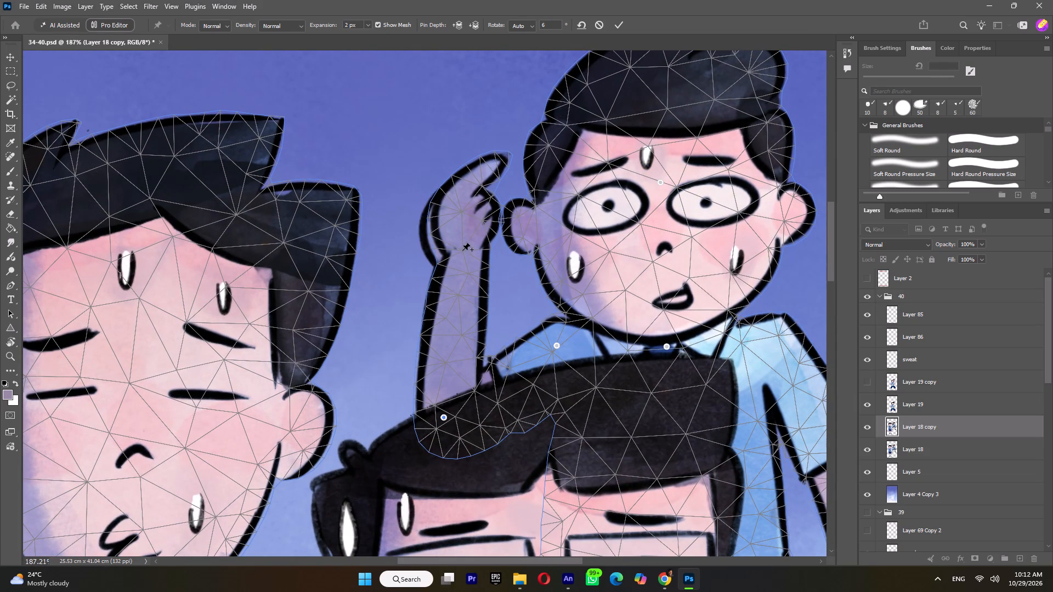
left_click(462, 251)
left_click_drag(464, 192, 473, 198)
Pin the back kid's other shoulder, lowered hand and forearm, nudging the hand slightly upward and outward.
scroll(411, 231, "down", 5, "alt")
left_click(638, 302)
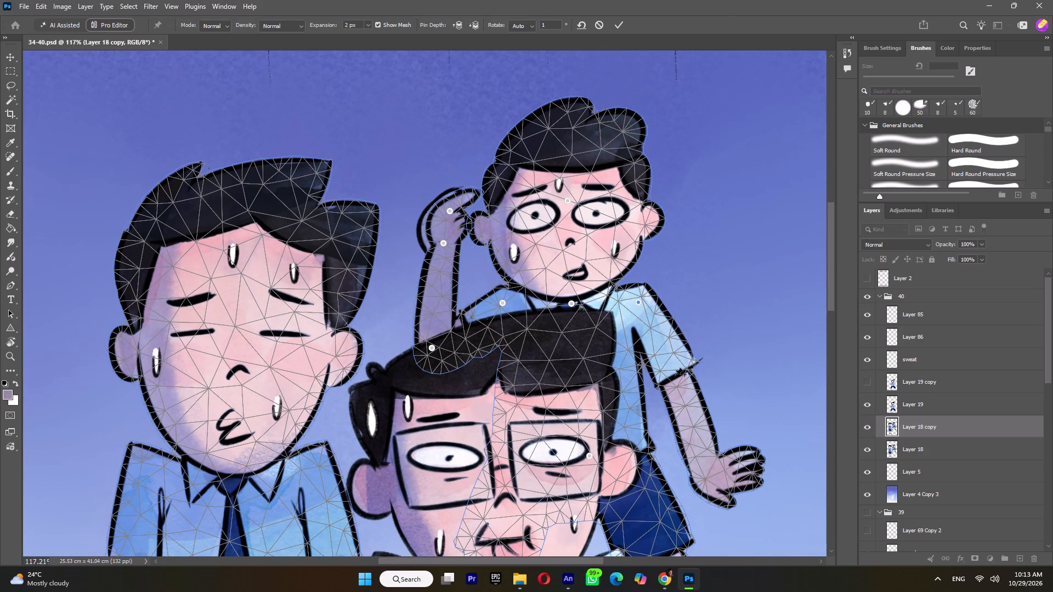
left_click(709, 476)
left_click_drag(709, 477, 714, 475)
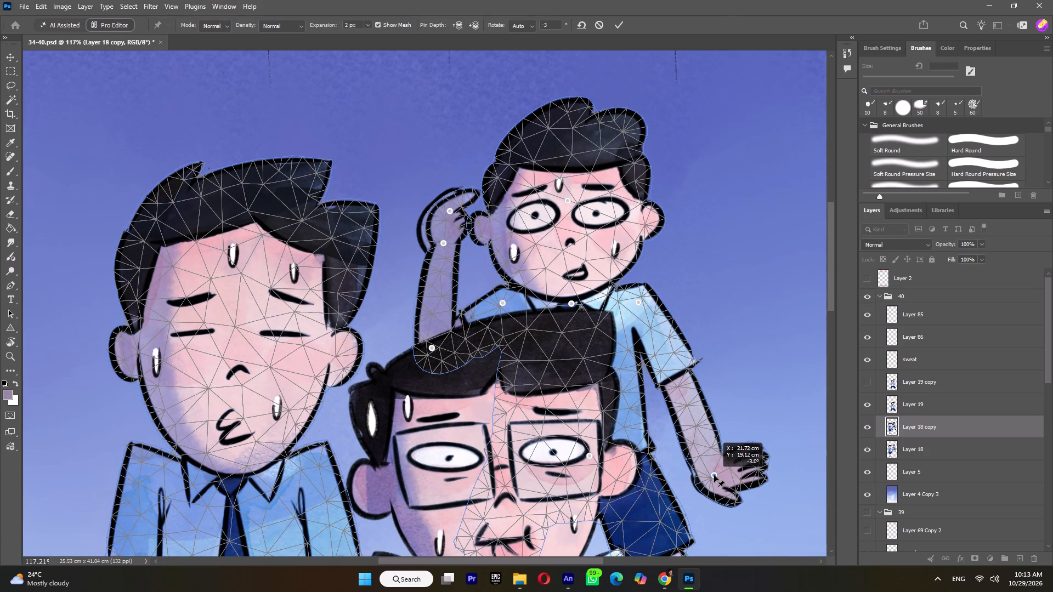
left_click_drag(714, 475, 715, 473)
left_click(689, 401)
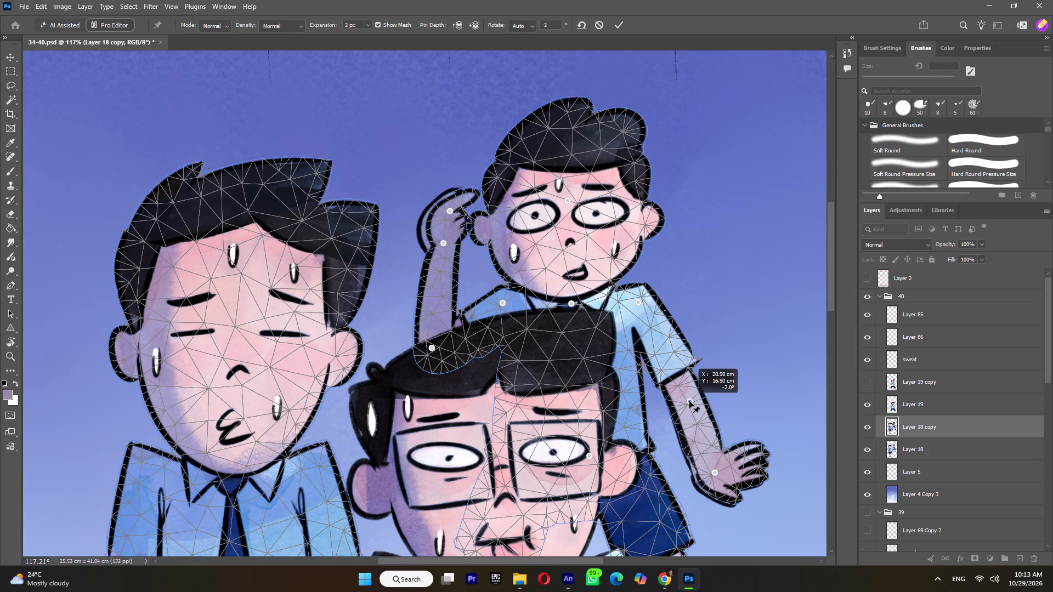
Nudge the back kid's forehead pin slightly down and apply the warp.
scroll(688, 386, "down", 8, "alt")
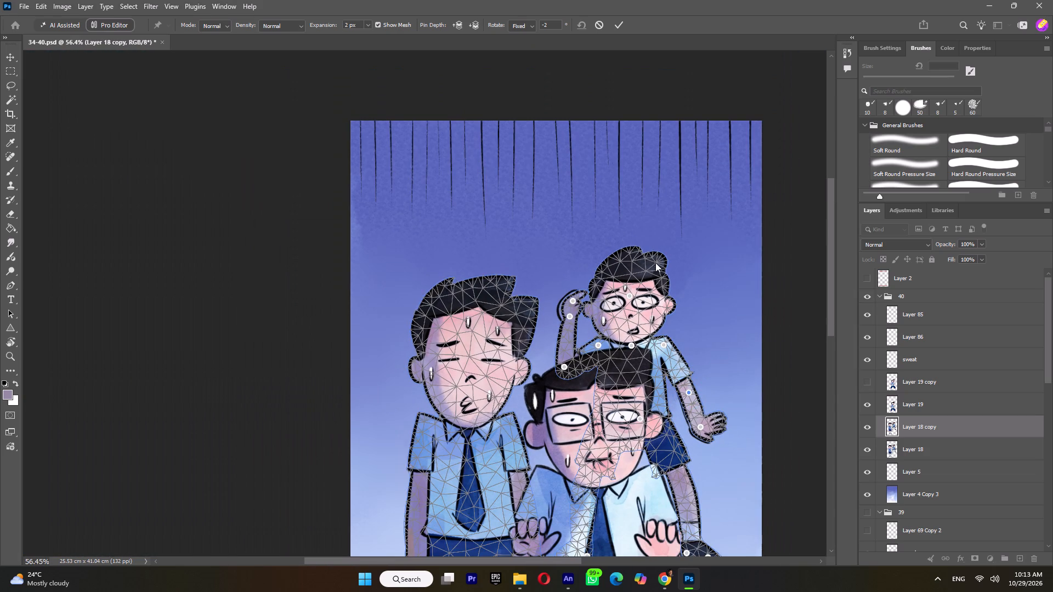
scroll(644, 254, "up", 15, "alt")
scroll(637, 270, "up", 6, "alt")
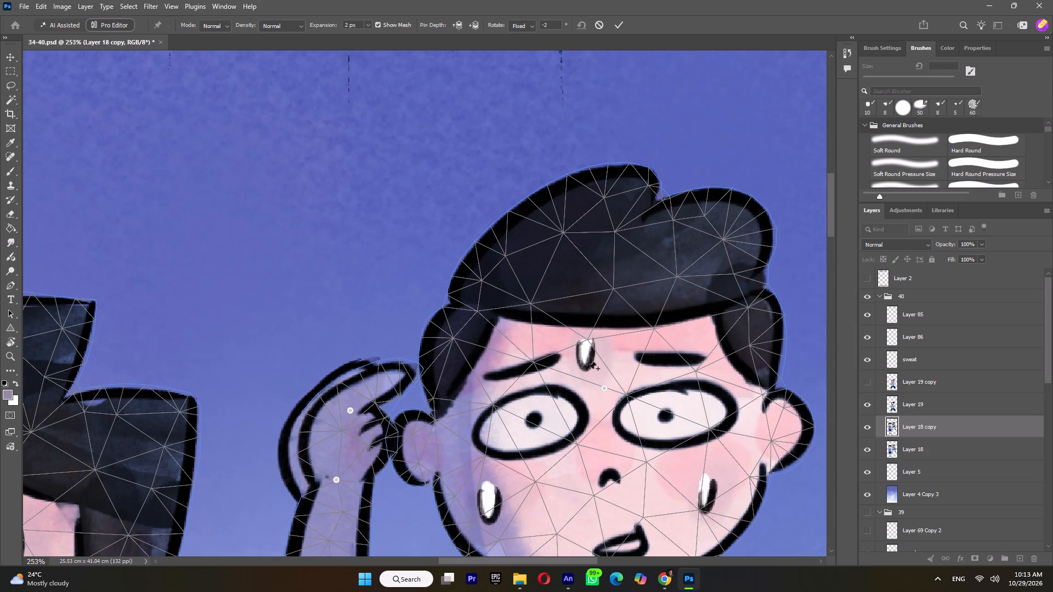
left_click(604, 388)
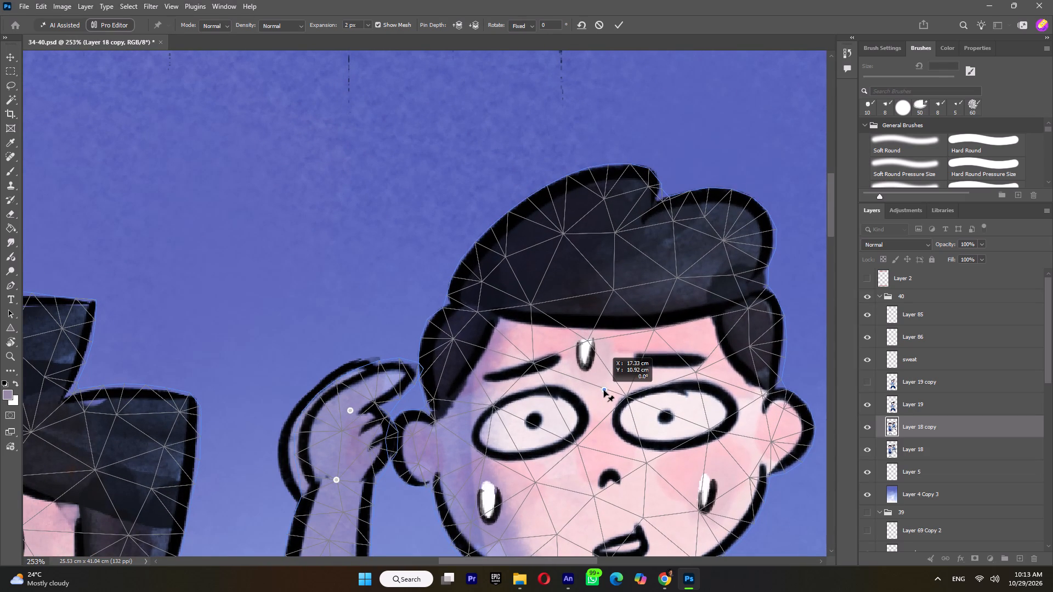
left_click(617, 25)
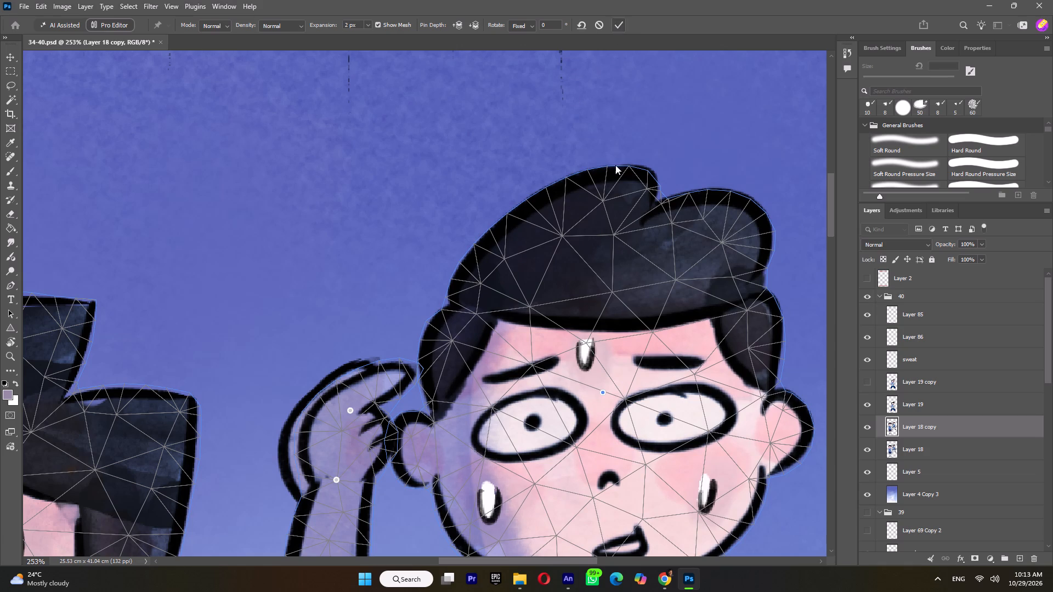
Compare the warped Layer 18 copy with the original by toggling its visibility, and leave the copy shown.
scroll(626, 245, "down", 19, "alt")
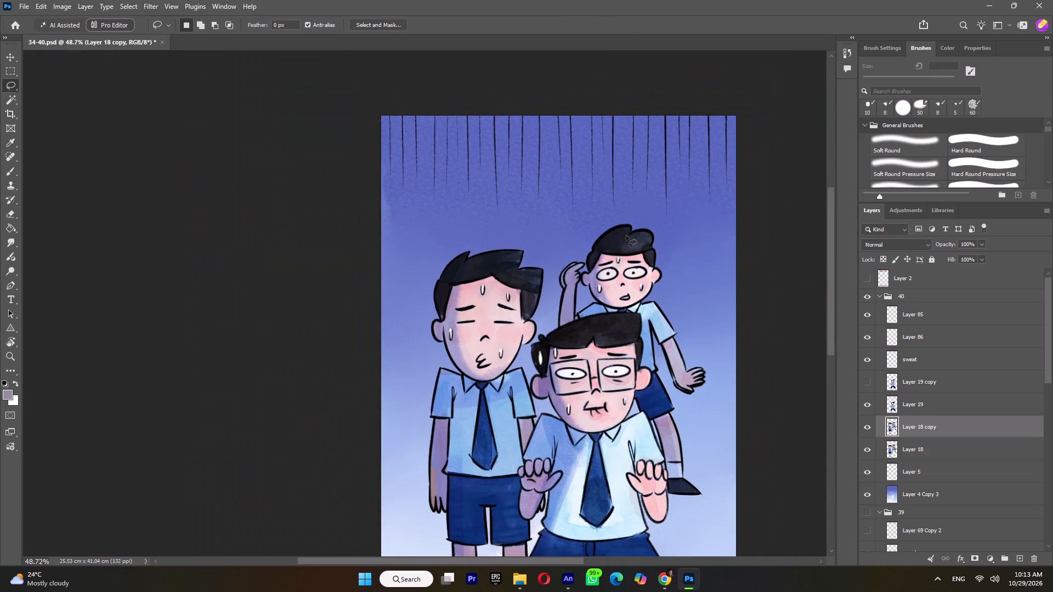
left_click(865, 424)
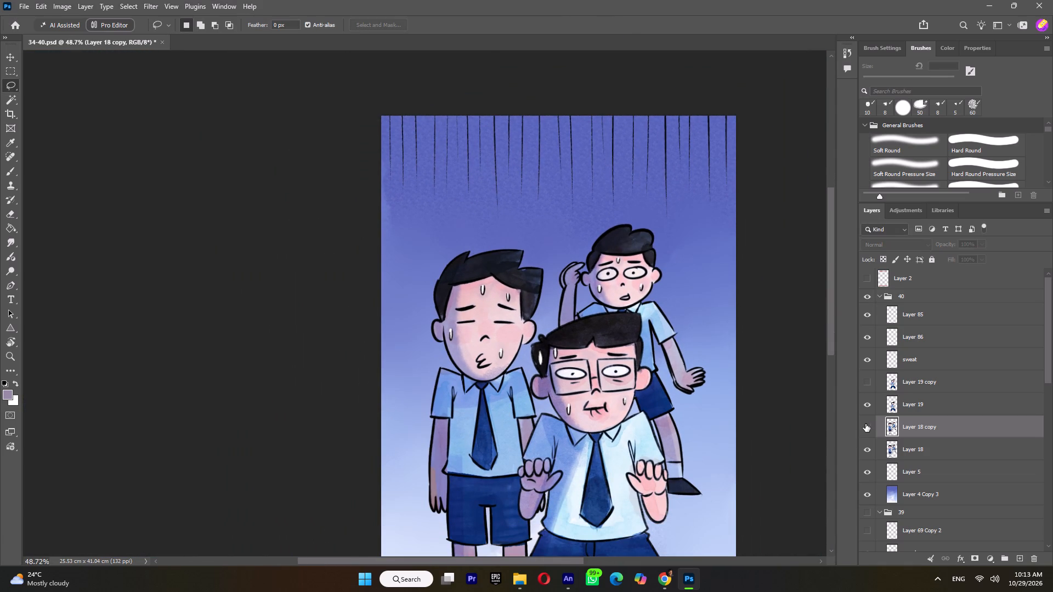
left_click(865, 424)
left_click(865, 424)
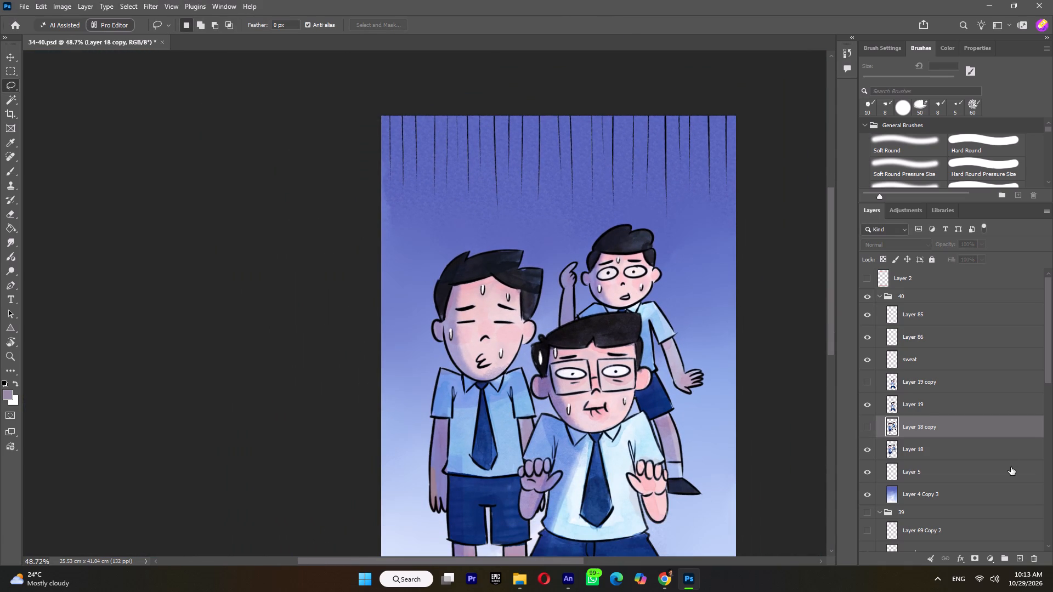
left_click(867, 425)
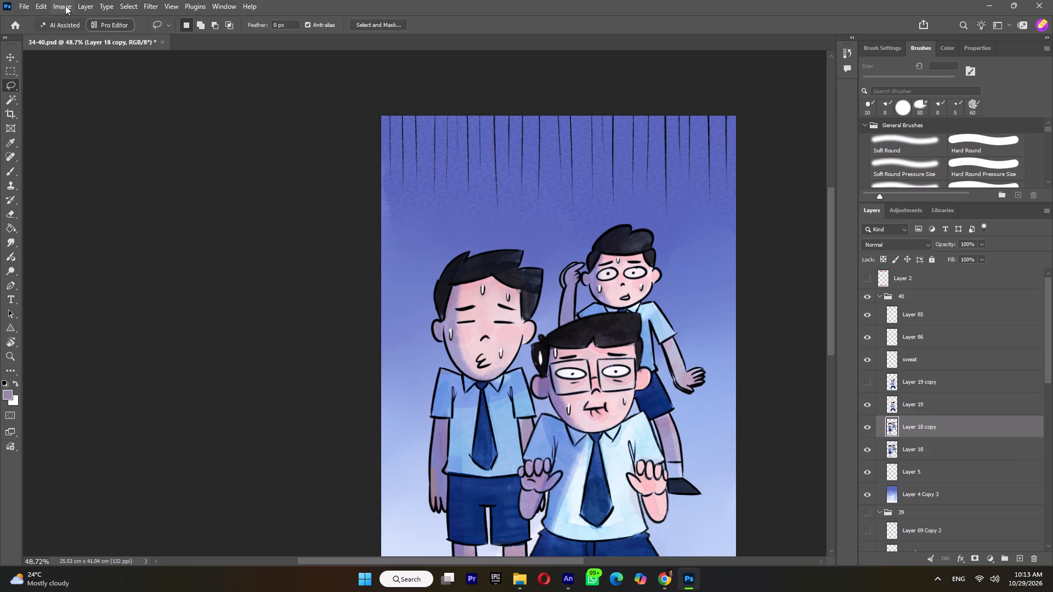
Start another Puppet Warp on Layer 18 copy and pin both feet and the waist of the kid with closed eyes.
left_click(40, 7)
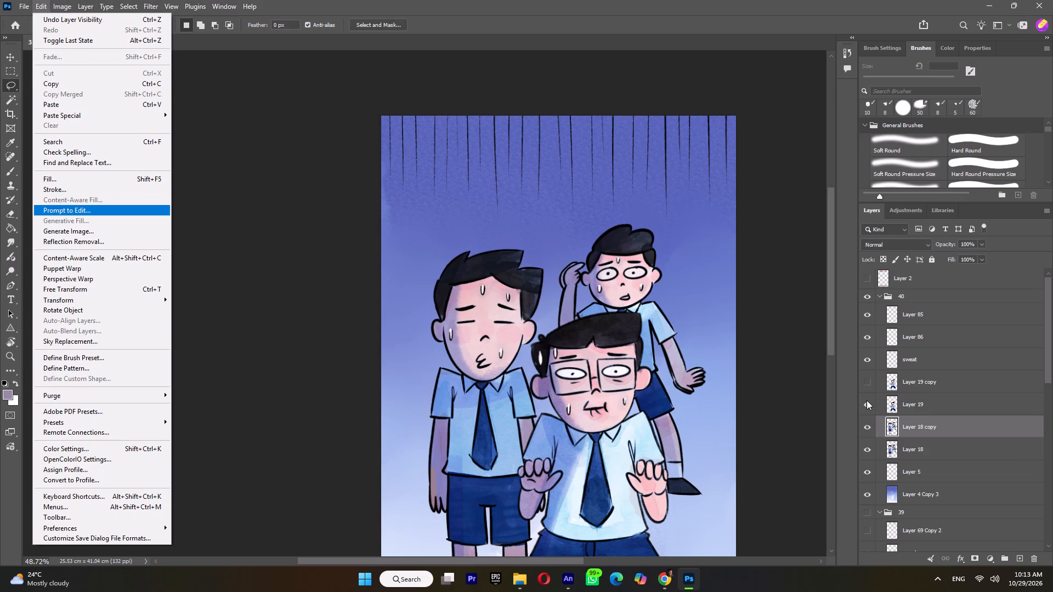
left_click(913, 428)
left_click(44, 8)
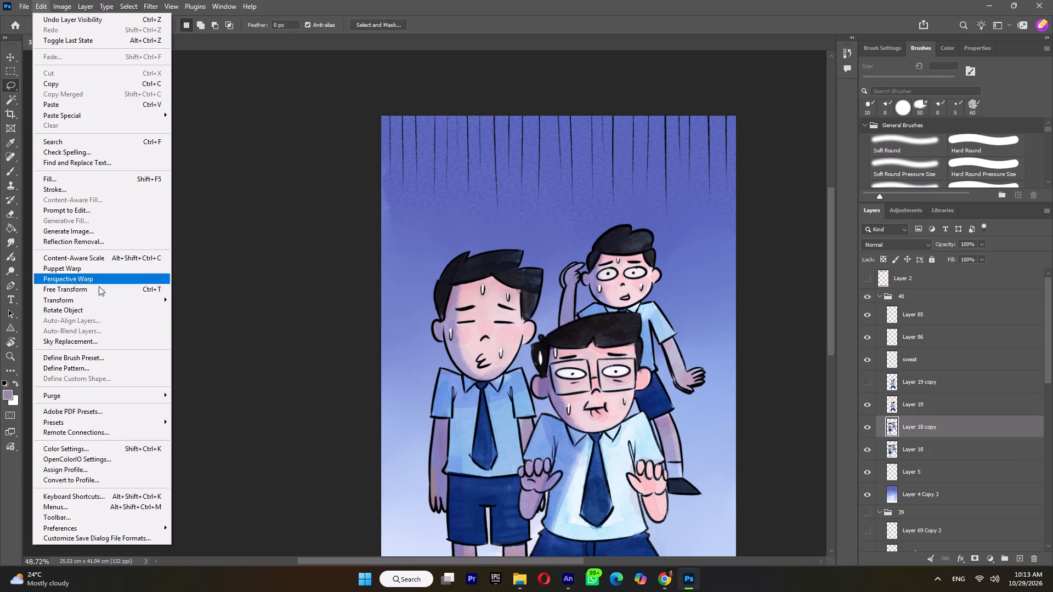
left_click(88, 267)
scroll(525, 303, "down", 3)
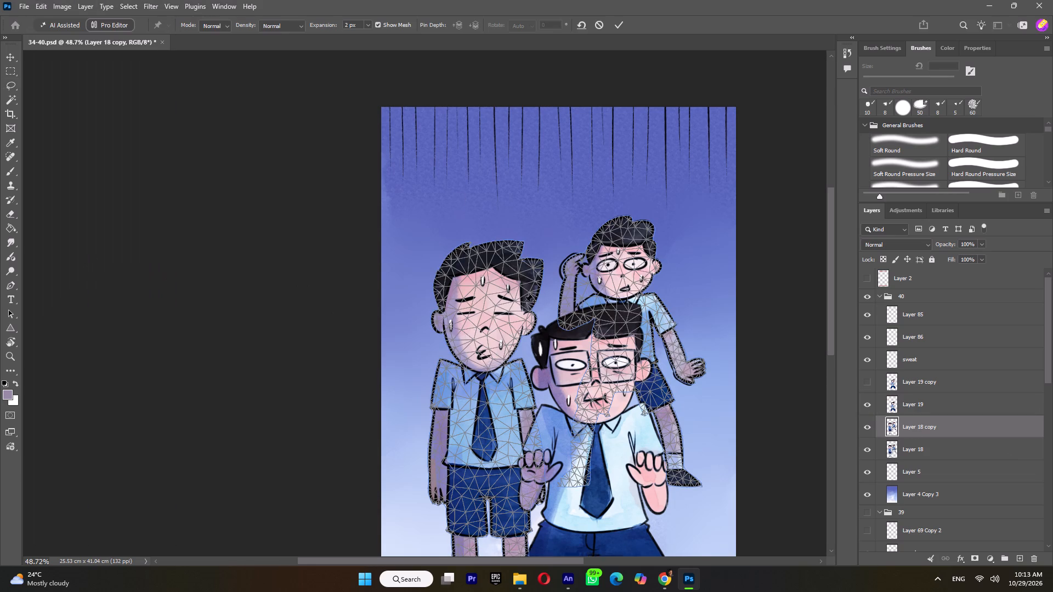
scroll(525, 302, "down", 15)
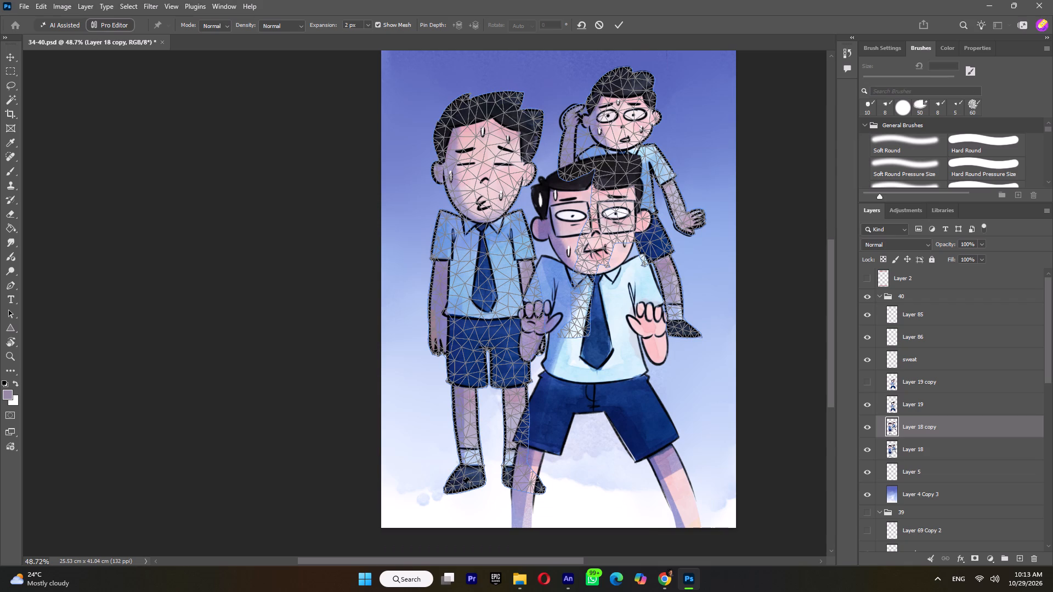
left_click(457, 491)
left_click(475, 483)
left_click(507, 482)
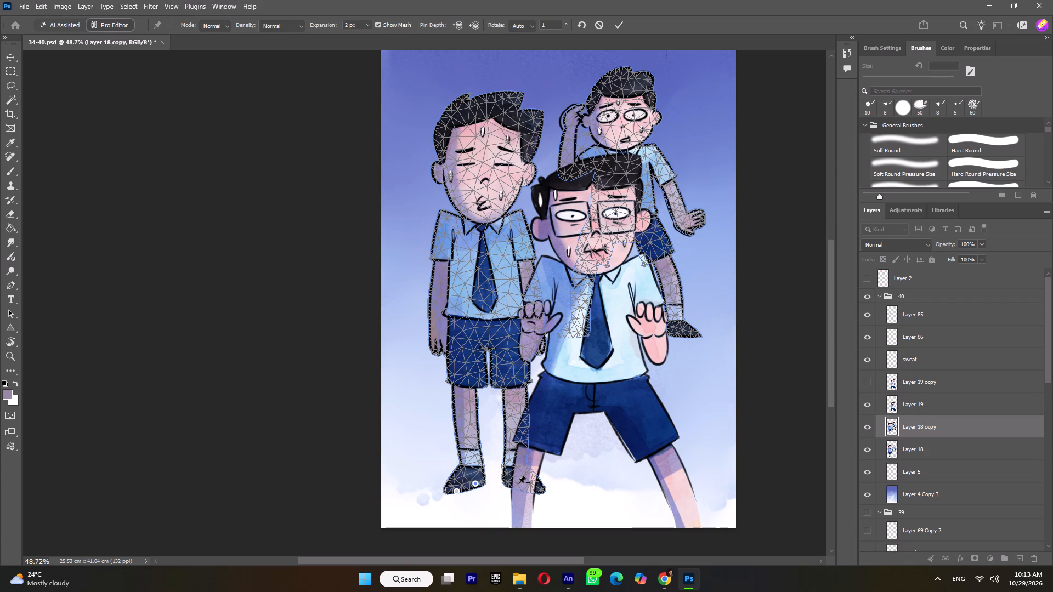
left_click(531, 489)
left_click(486, 320)
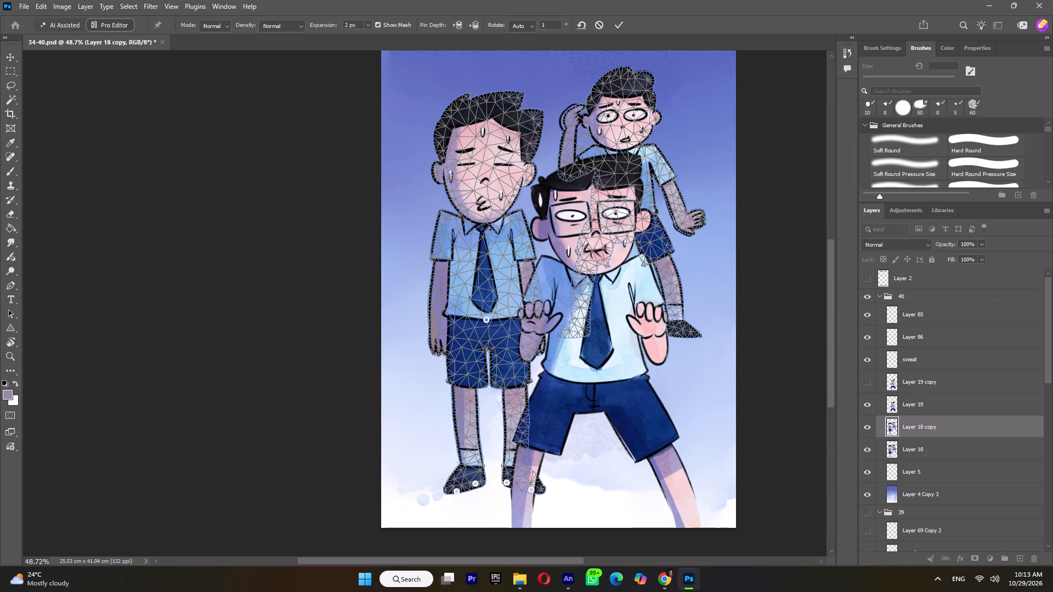
Pin the neck, both shoulders and both hands of the kid with closed eyes.
left_click(480, 230)
left_click(444, 222)
left_click(511, 225)
left_click(438, 342)
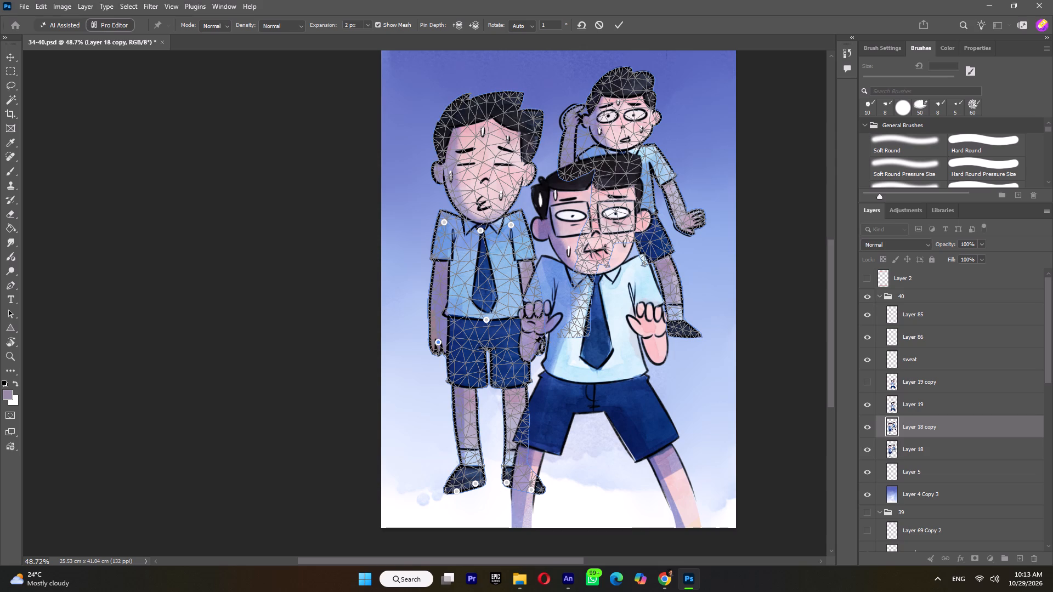
left_click(534, 344)
Pin the forehead of the kid with closed eyes between the eyebrows and nudge it slightly down.
left_click(482, 146)
scroll(480, 119, "up", 5, "alt")
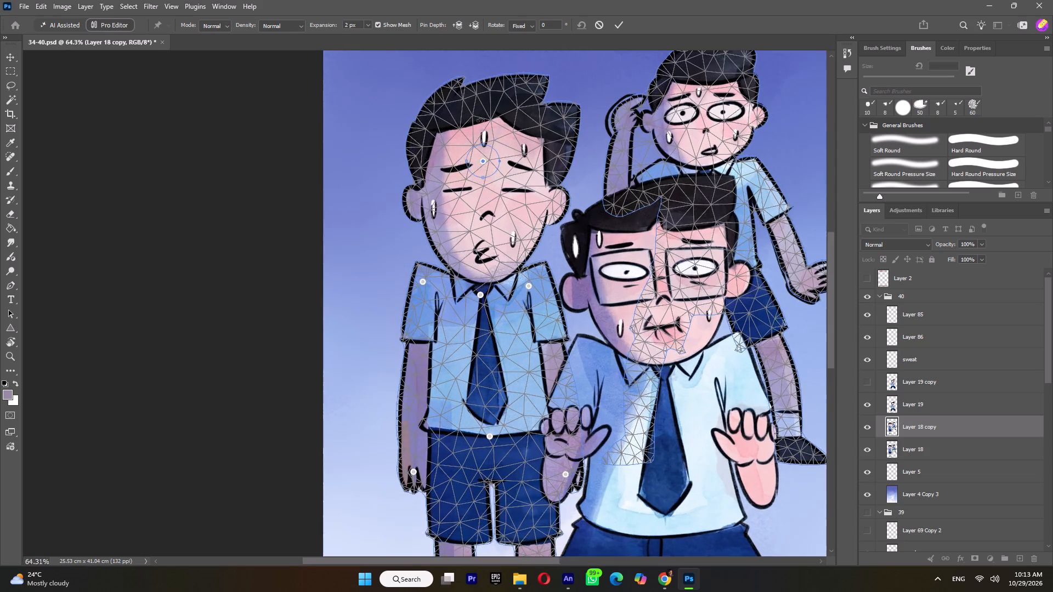
scroll(480, 119, "up", 5, "alt")
left_click_drag(484, 186, 484, 191)
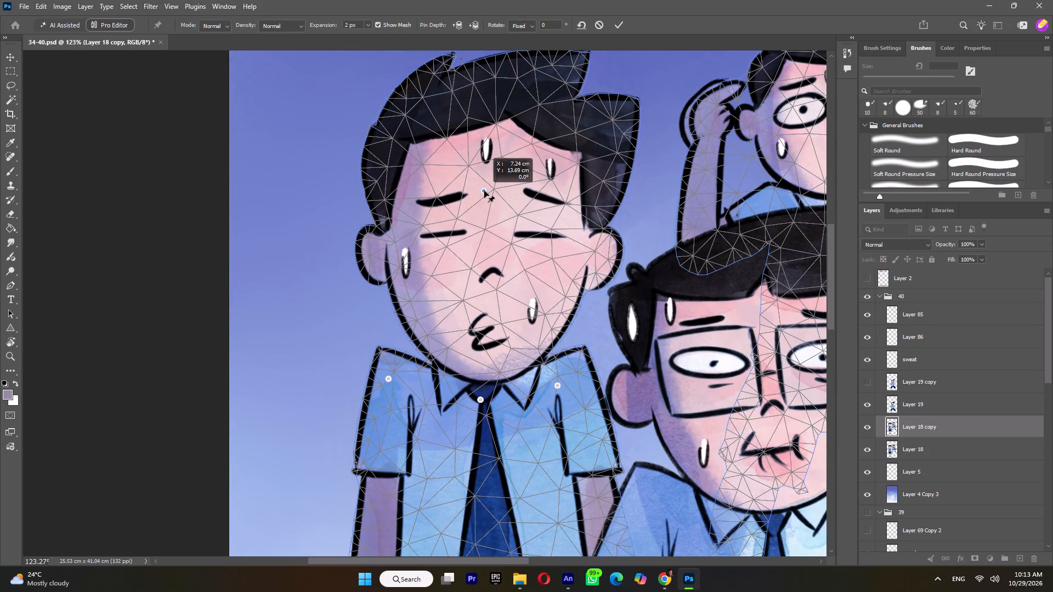
left_click_drag(484, 191, 484, 192)
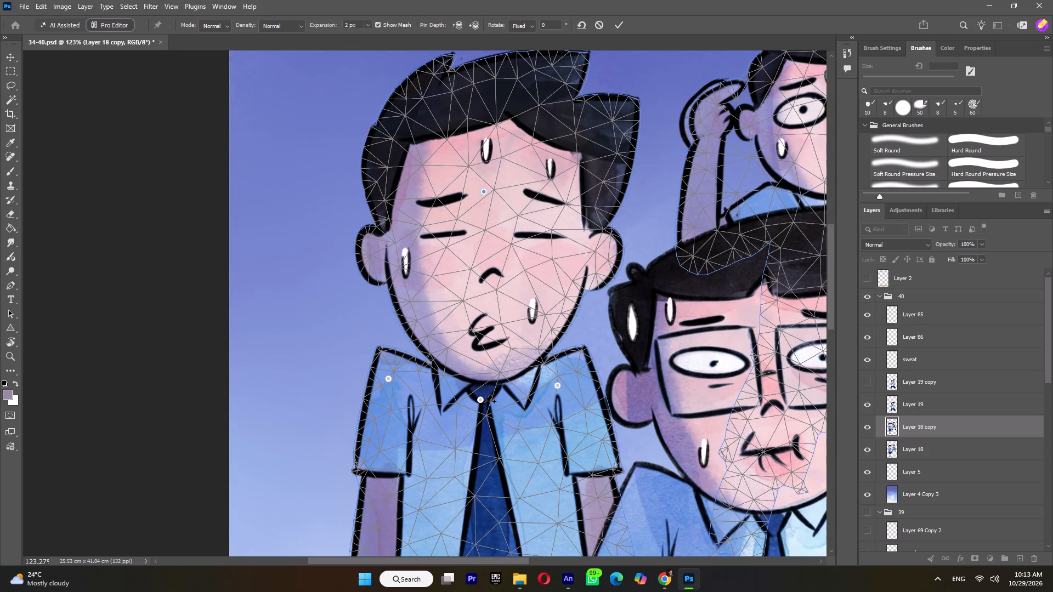
Nudge the closed-eyed kid's neck pin slightly down, both shoulder pins slightly up and both hand pins slightly inward.
left_click(480, 400)
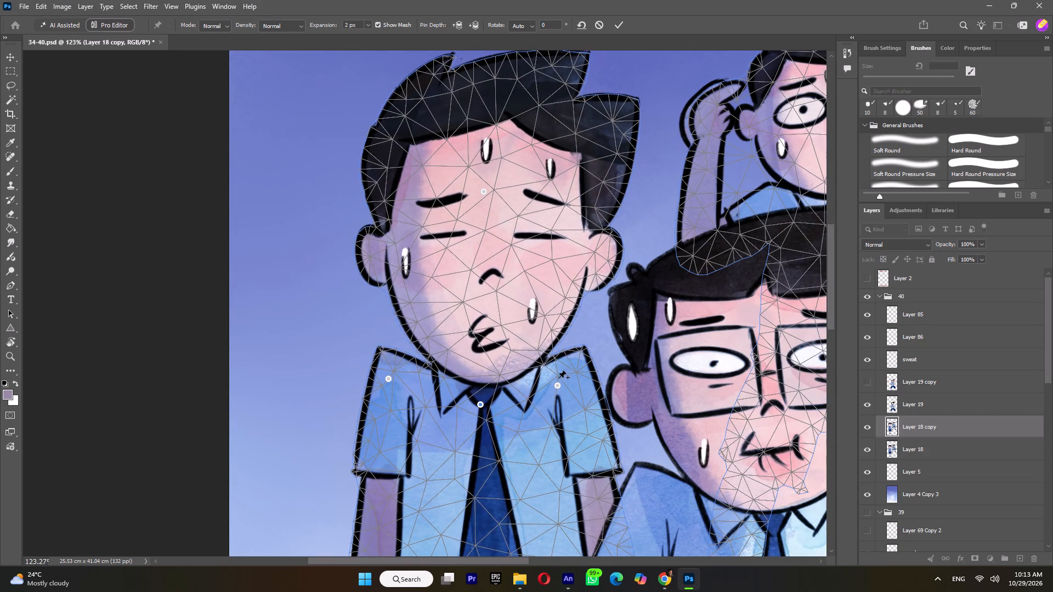
left_click(558, 385)
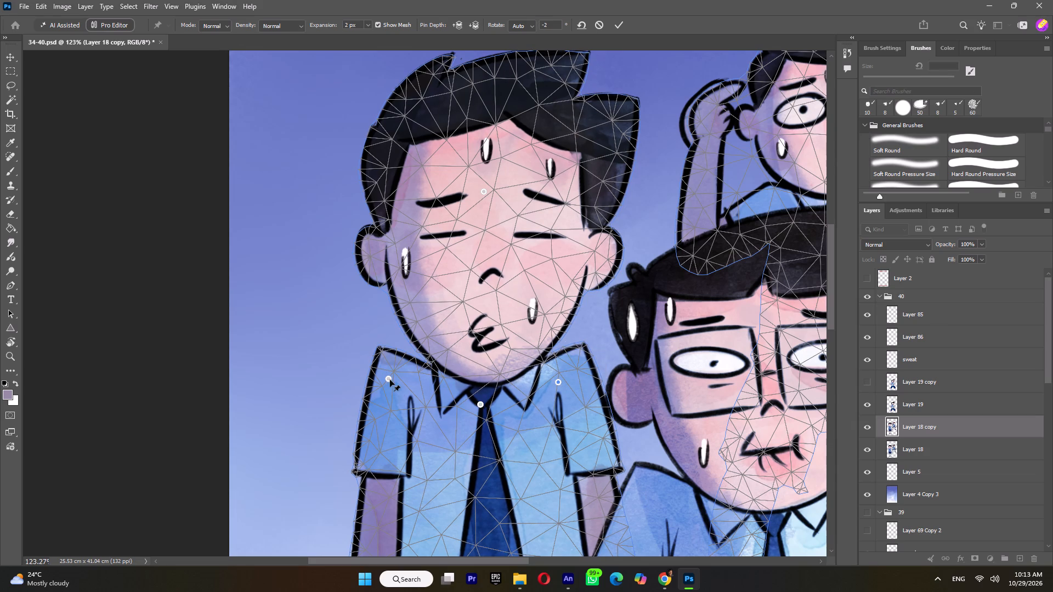
left_click_drag(389, 379, 389, 374)
scroll(444, 217, "down", 17)
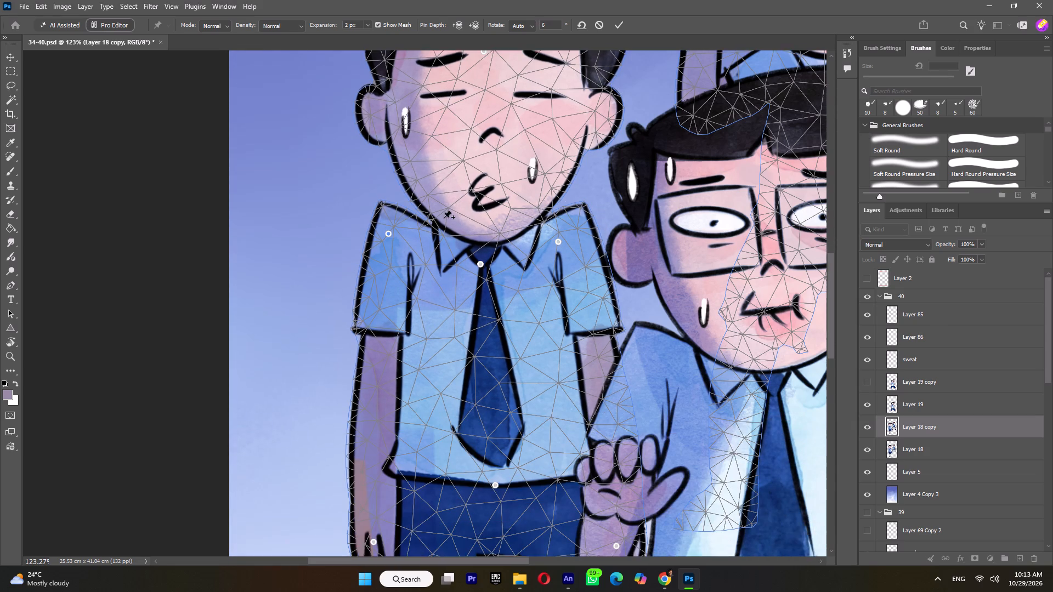
scroll(444, 218, "down", 4)
left_click(373, 496)
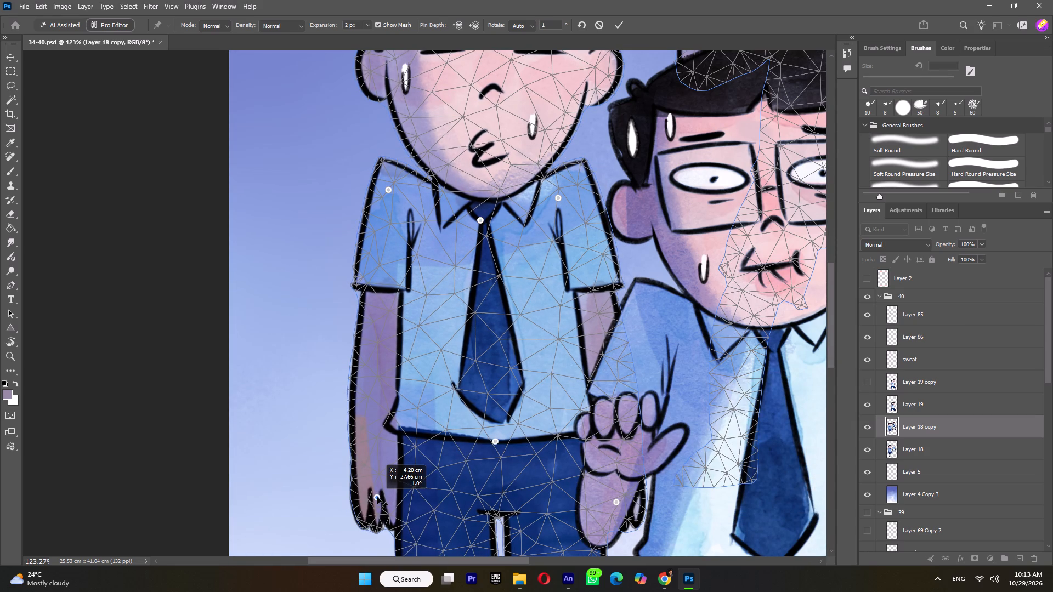
left_click(616, 503)
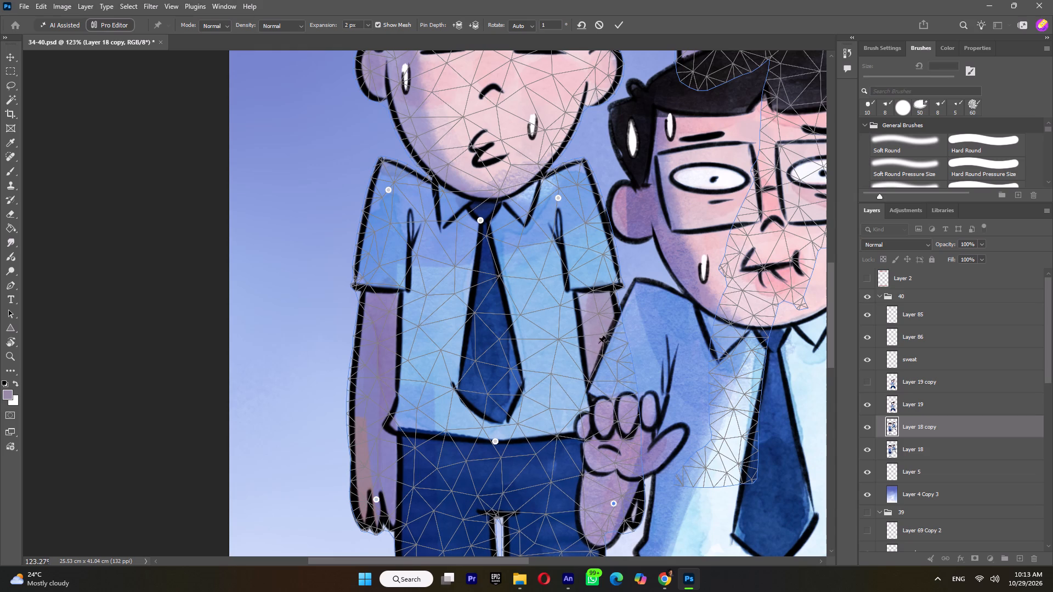
Pin both forearms of the closed-eyed kid, nudge them slightly outward, and apply the Puppet Warp.
left_click(591, 345)
left_click(591, 345)
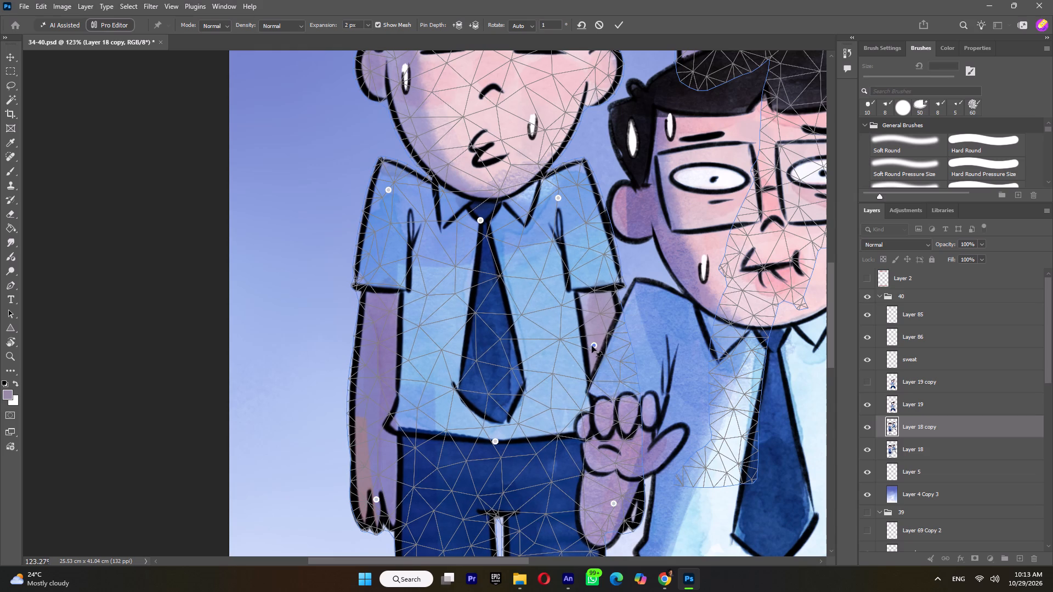
left_click(376, 355)
left_click(375, 354)
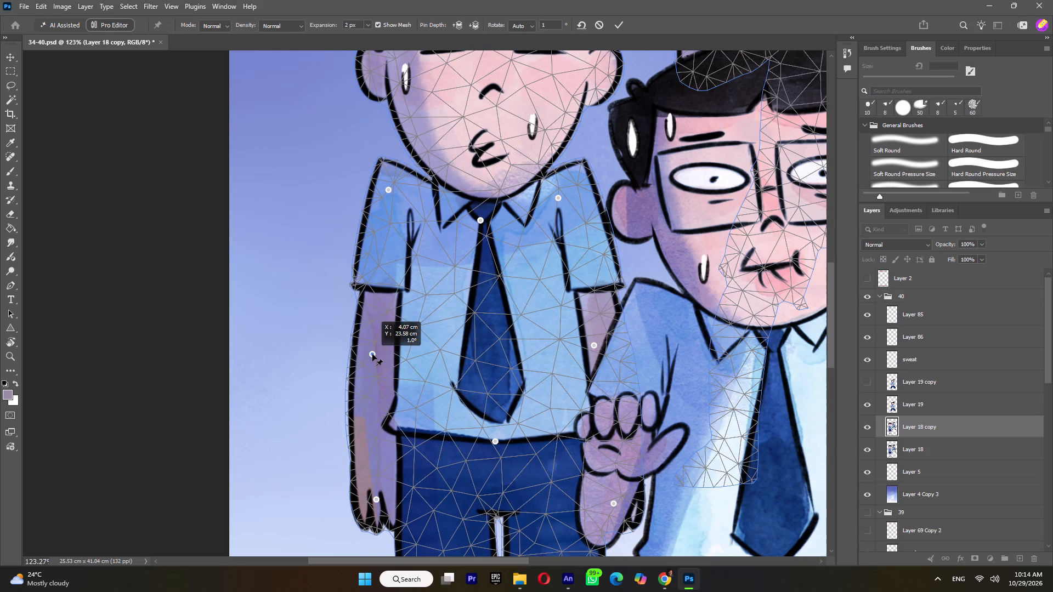
left_click(616, 24)
Compare the warped Layer 18 copy with the original by toggling its visibility, and leave the copy hidden.
scroll(528, 244, "down", 9, "alt")
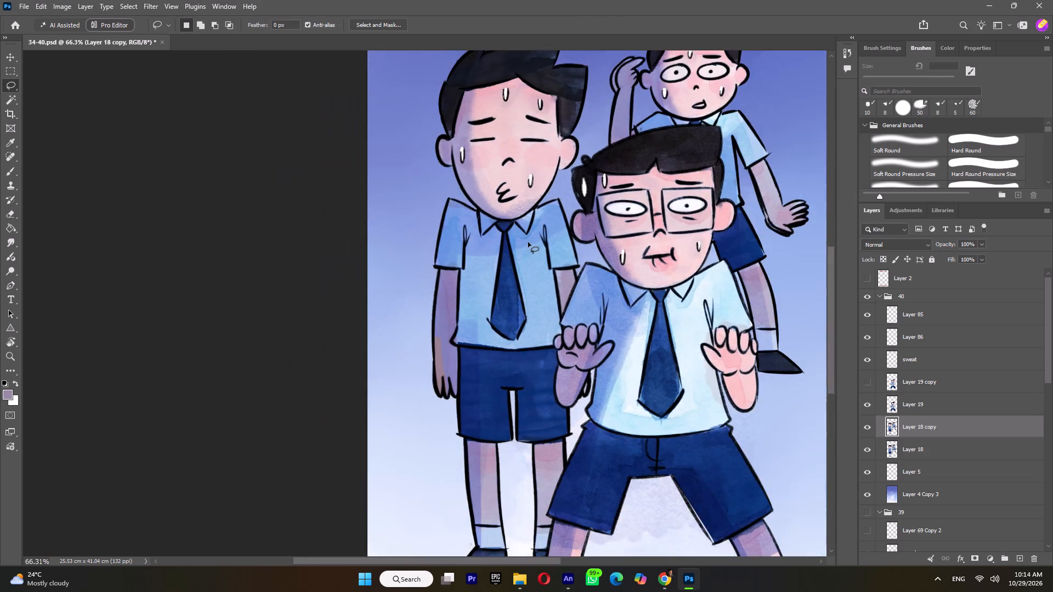
scroll(528, 242, "down", 4, "alt")
left_click(869, 429)
left_click(867, 428)
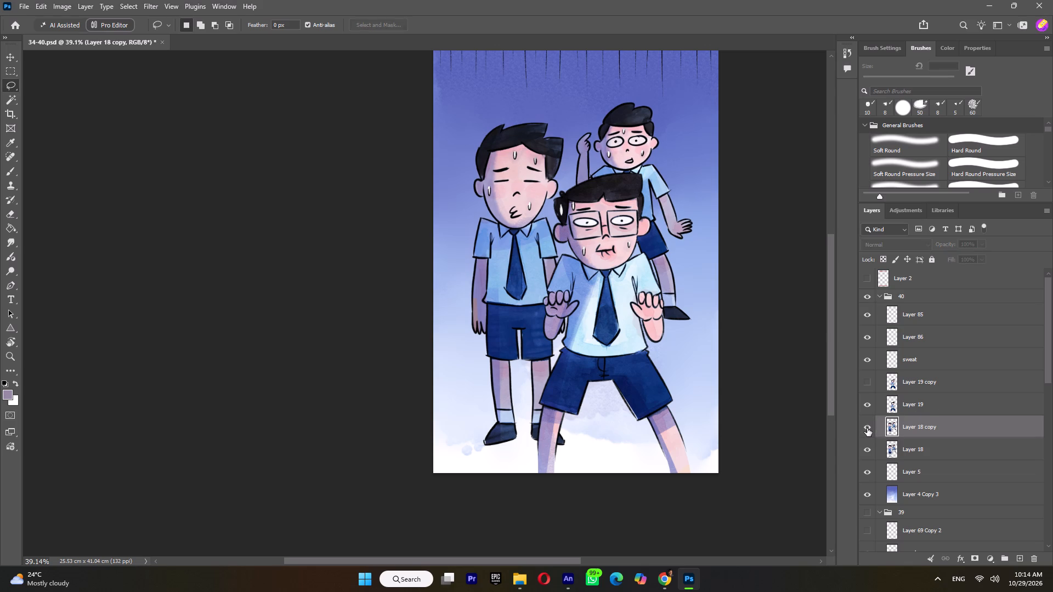
left_click(867, 428)
Save 34-40.psd and close it.
scroll(635, 327, "down", 11, "alt")
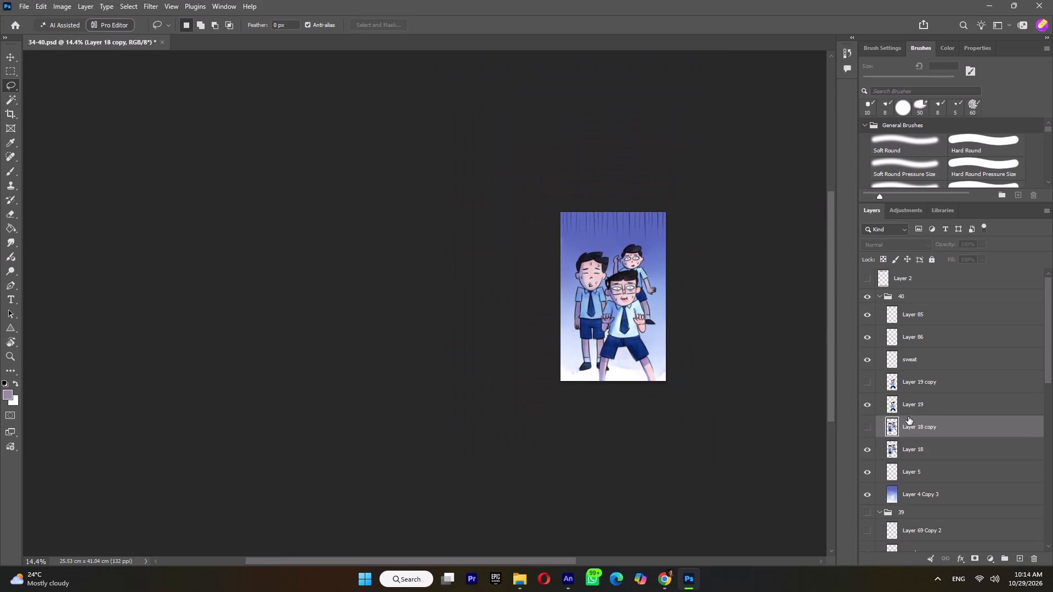
key("ctrl+s")
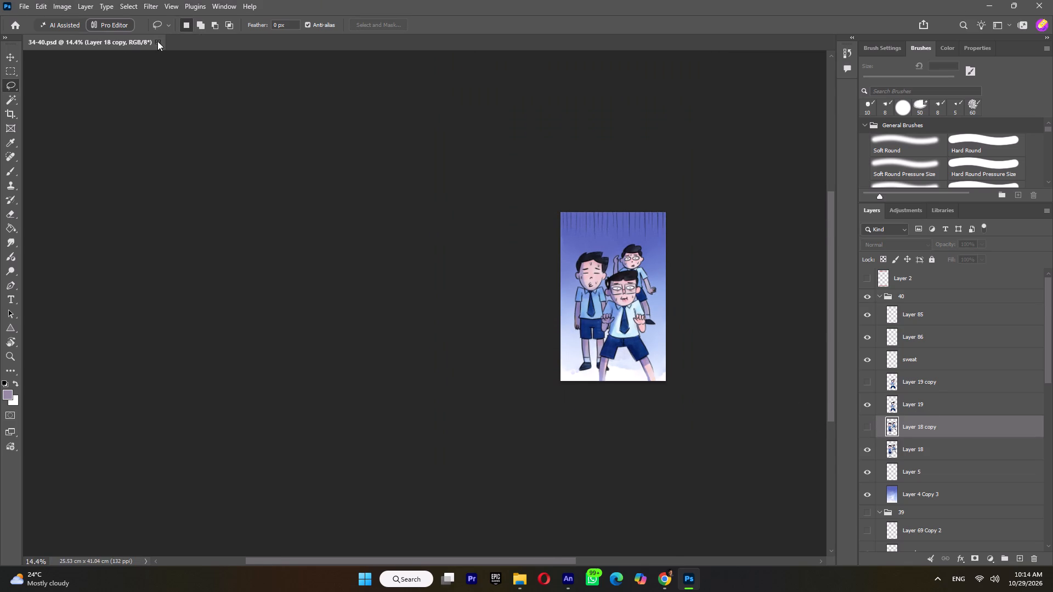
left_click(157, 41)
Switch to File Explorer and open 42-46 (2).psd from the Diwali km folder in Photoshop.
left_click(519, 583)
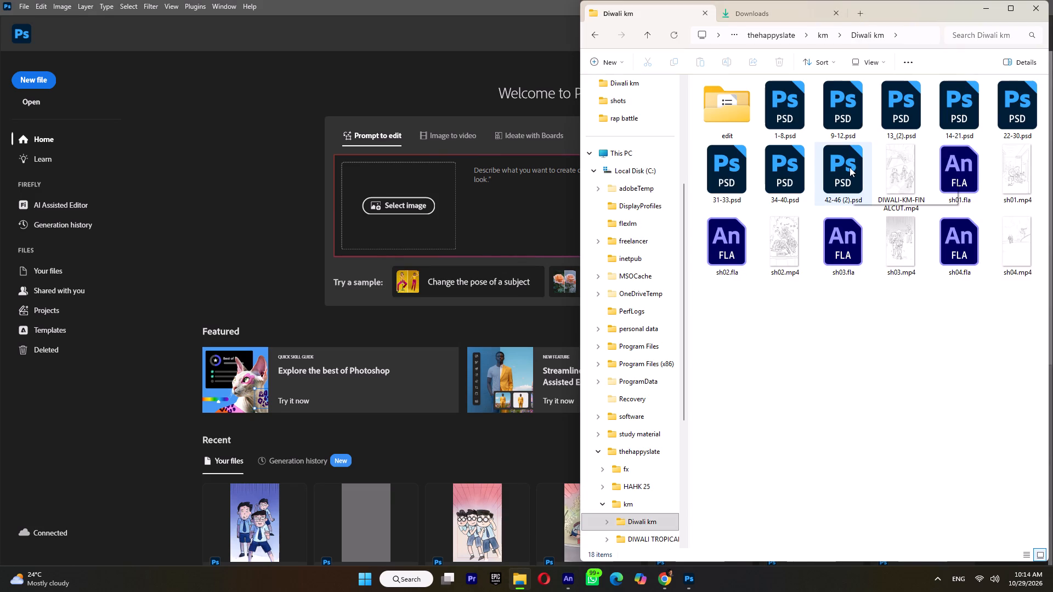
scroll(341, 374, "down", 6)
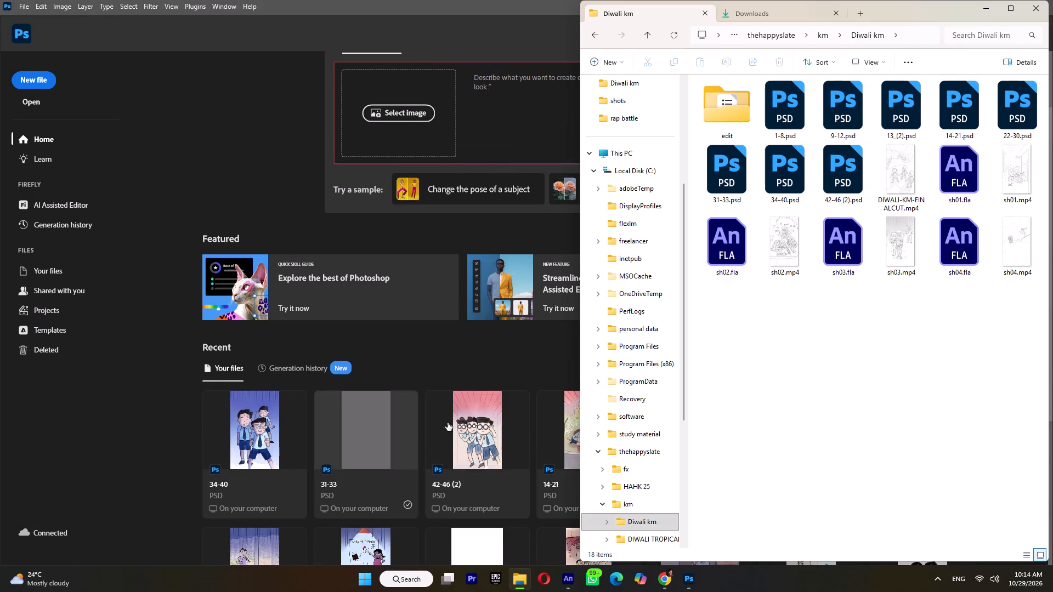
double_click(831, 174)
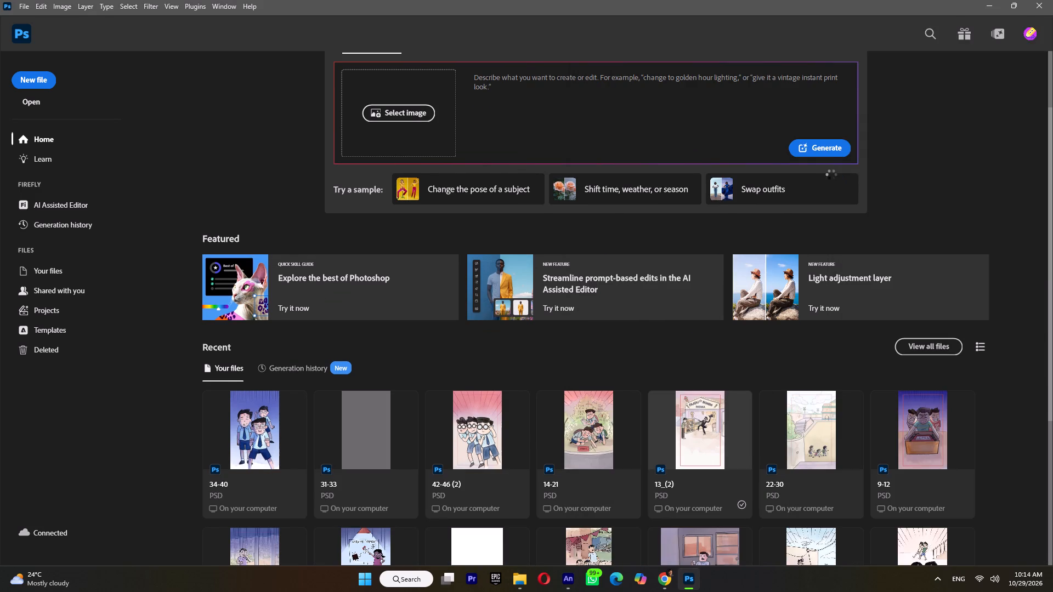
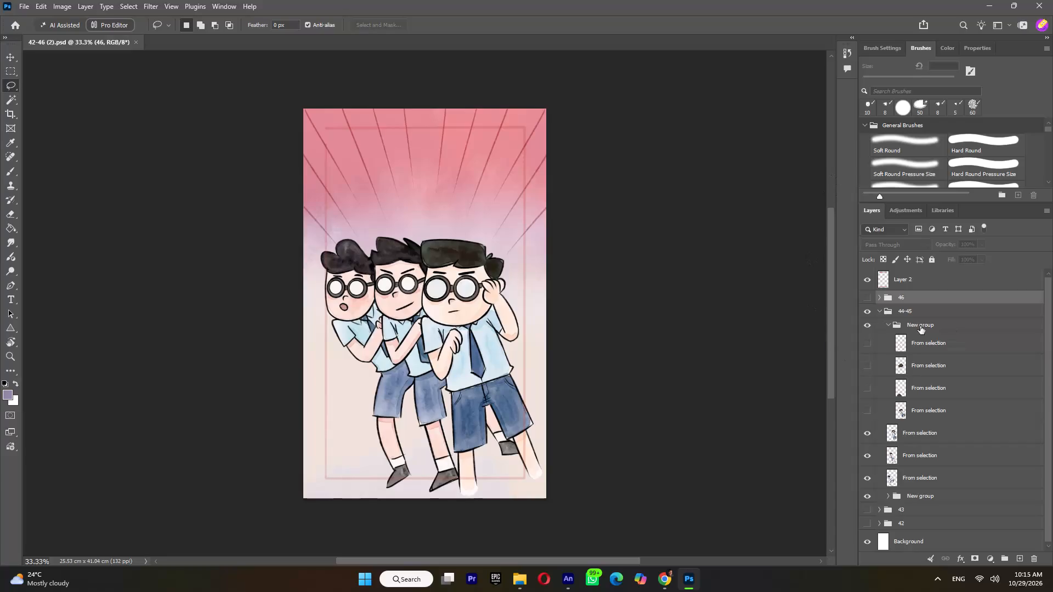
Make group 46 visible, and close 42-46 (2).psd with its changes saved.
left_click(868, 296)
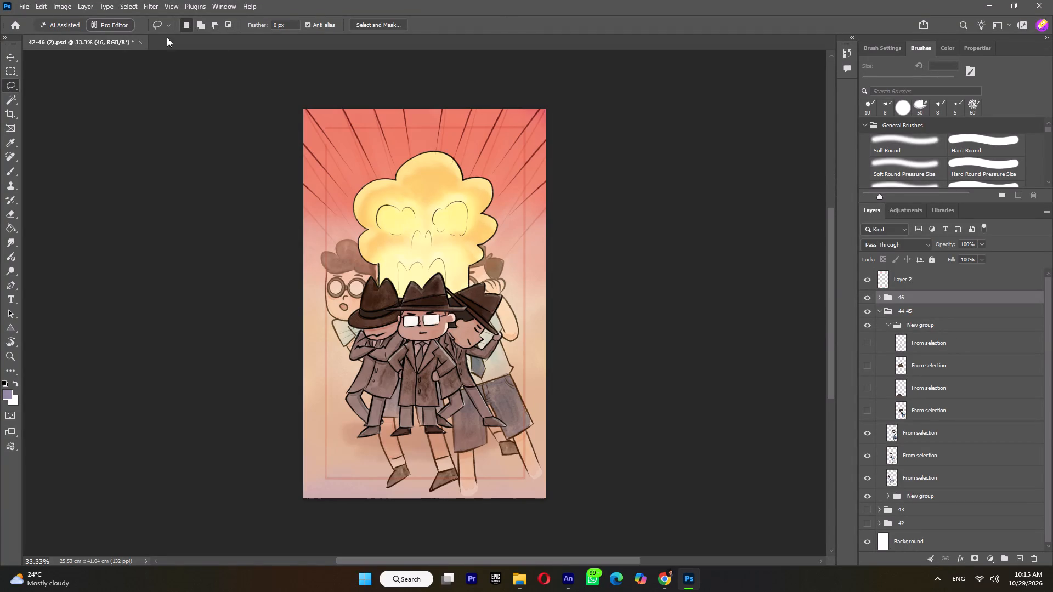
left_click(139, 39)
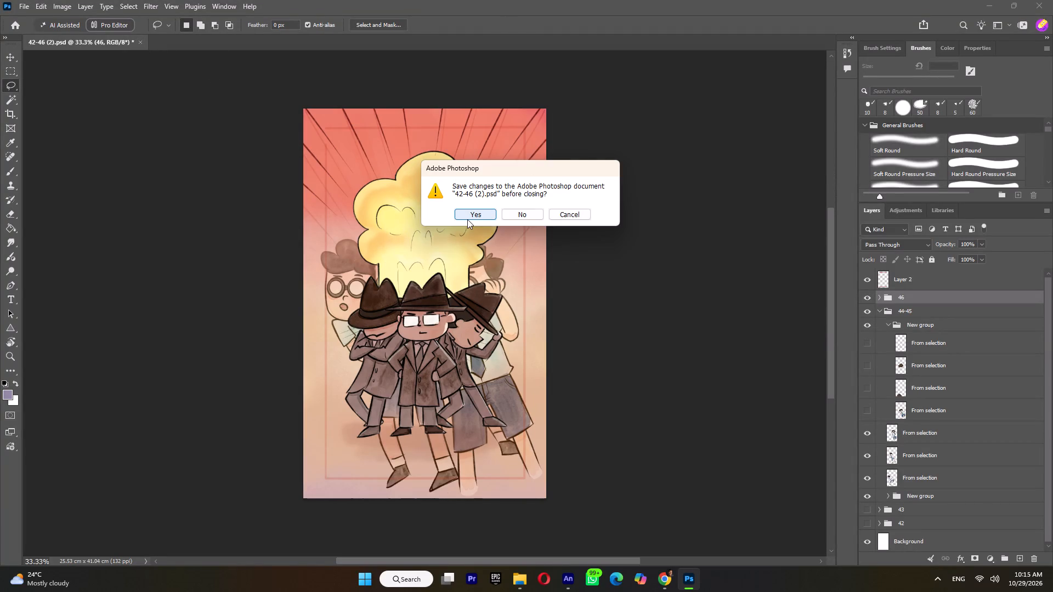
left_click(467, 219)
Open 31-33.psd from the Diwali km folder and preview groups 31, 32 and 33 one at a time, leaving each hidden.
left_click(524, 579)
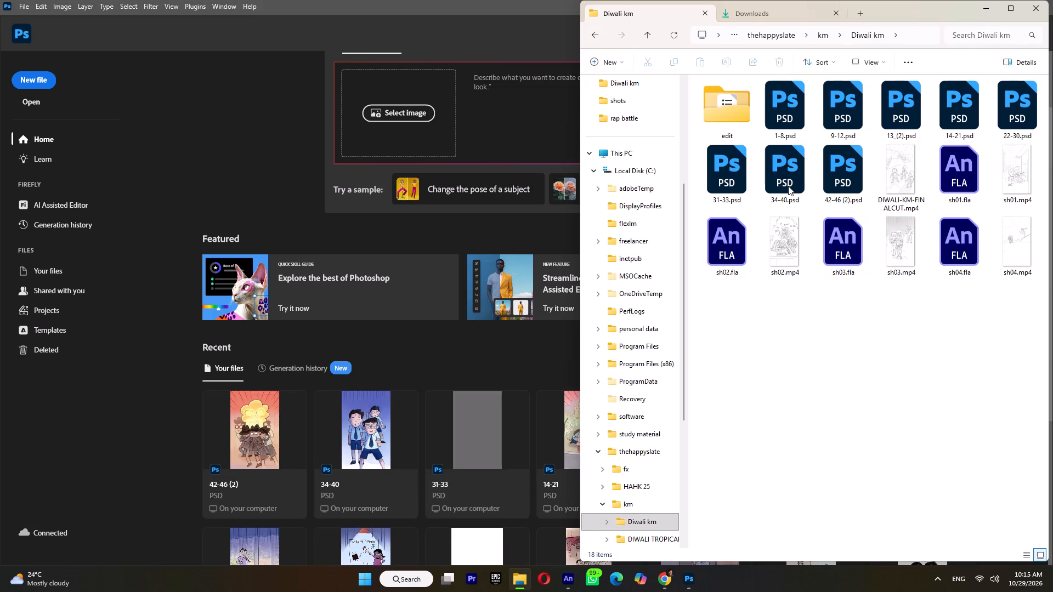
double_click(734, 183)
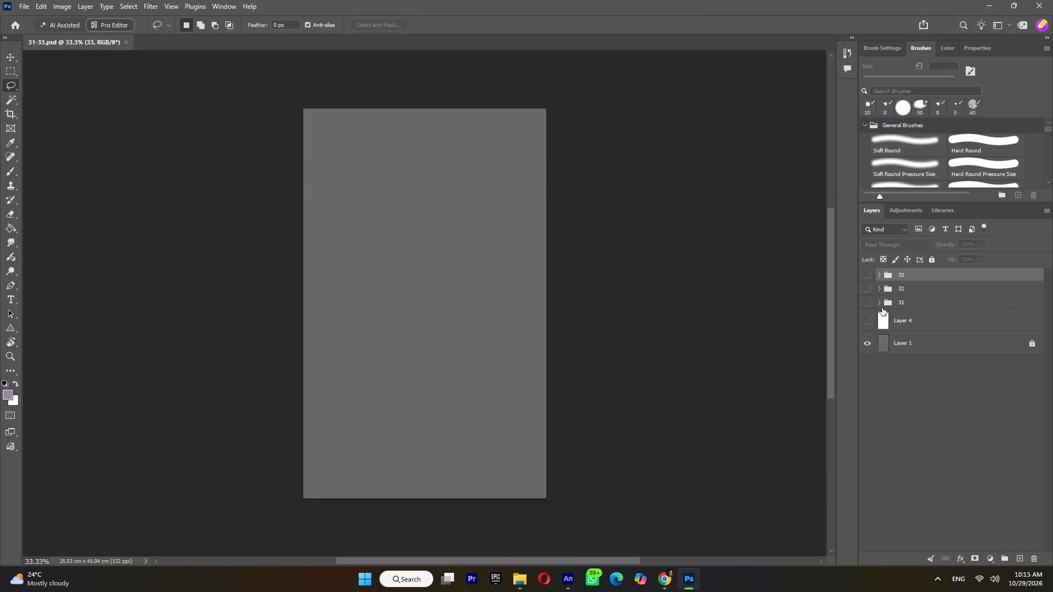
left_click(865, 301)
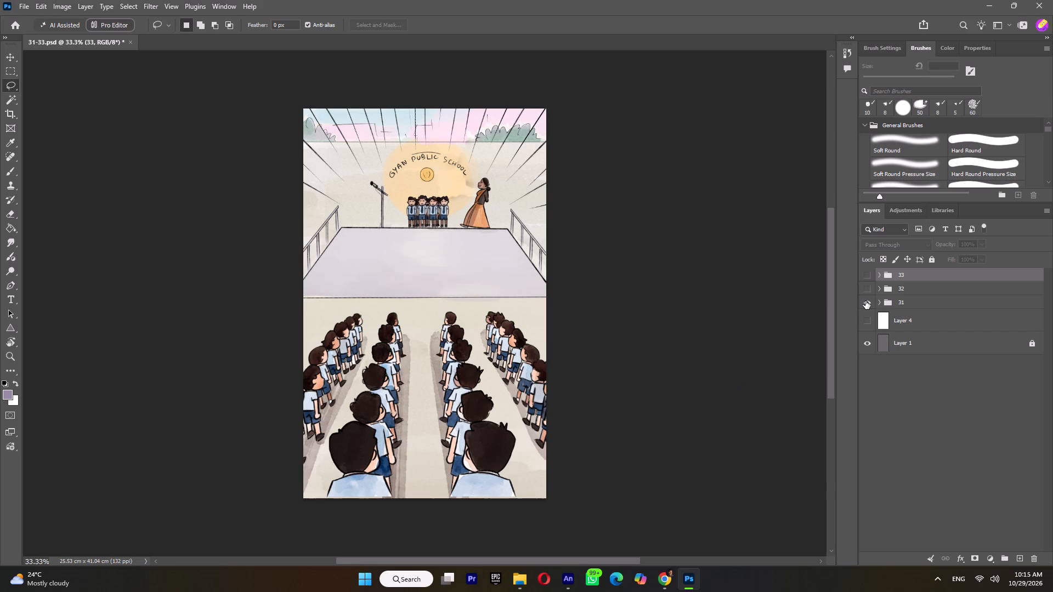
left_click(865, 301)
left_click(868, 291)
left_click(868, 291)
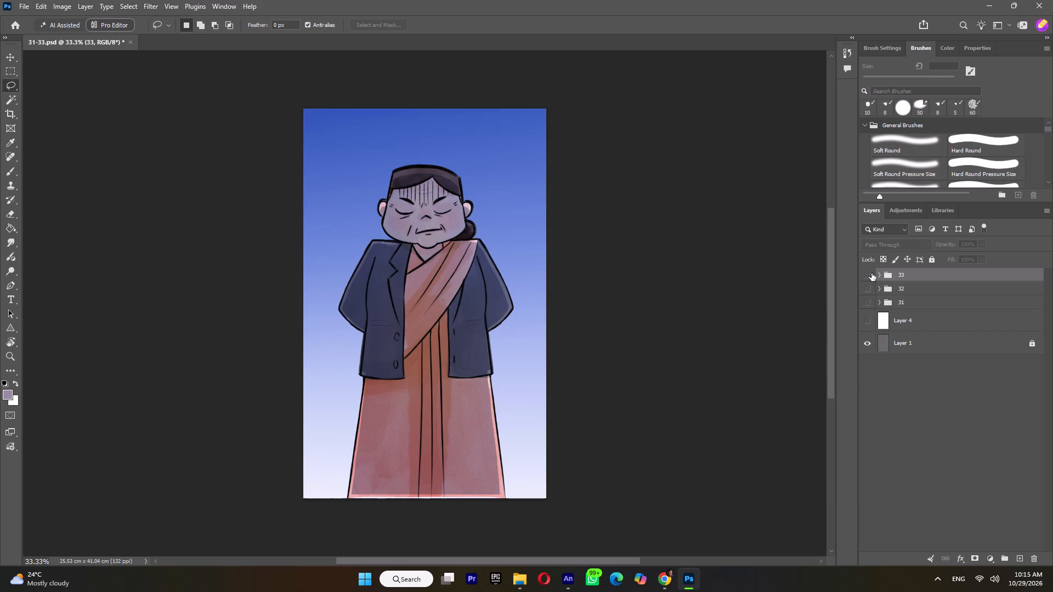
left_click(871, 273)
left_click(871, 273)
Quit Photoshop, saving the changes to 31-33.psd.
left_click(1052, 0)
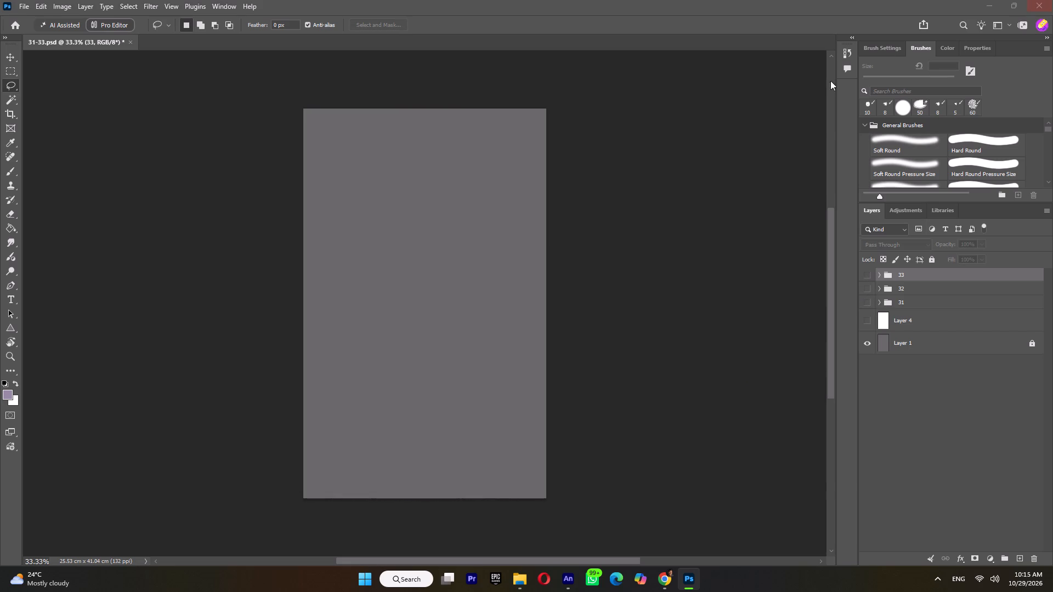
left_click(468, 215)
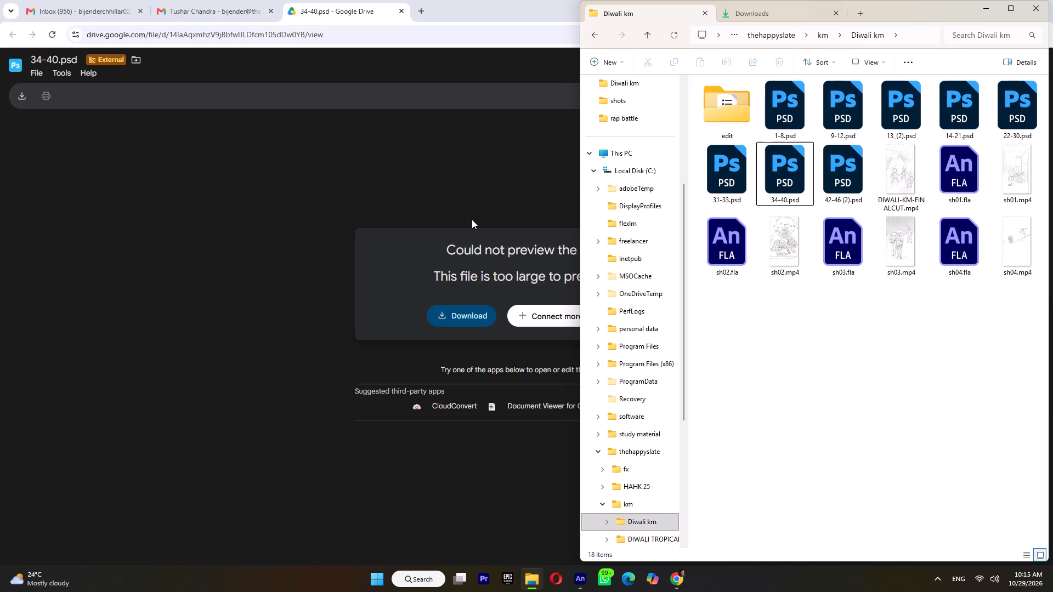
Reopen 34-40.psd from the Diwali km folder in Photoshop.
left_click(737, 181)
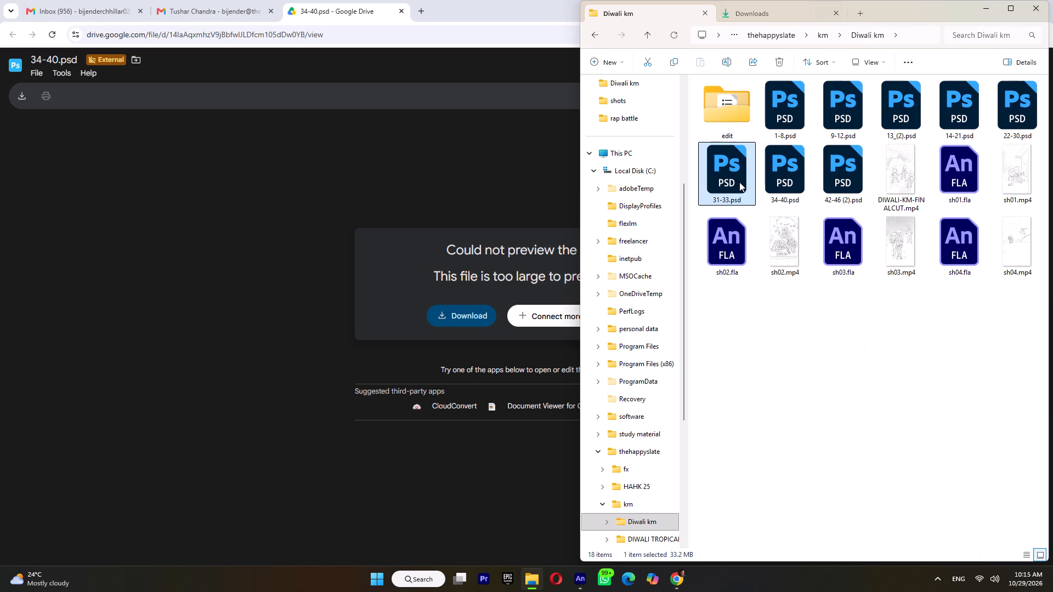
double_click(782, 179)
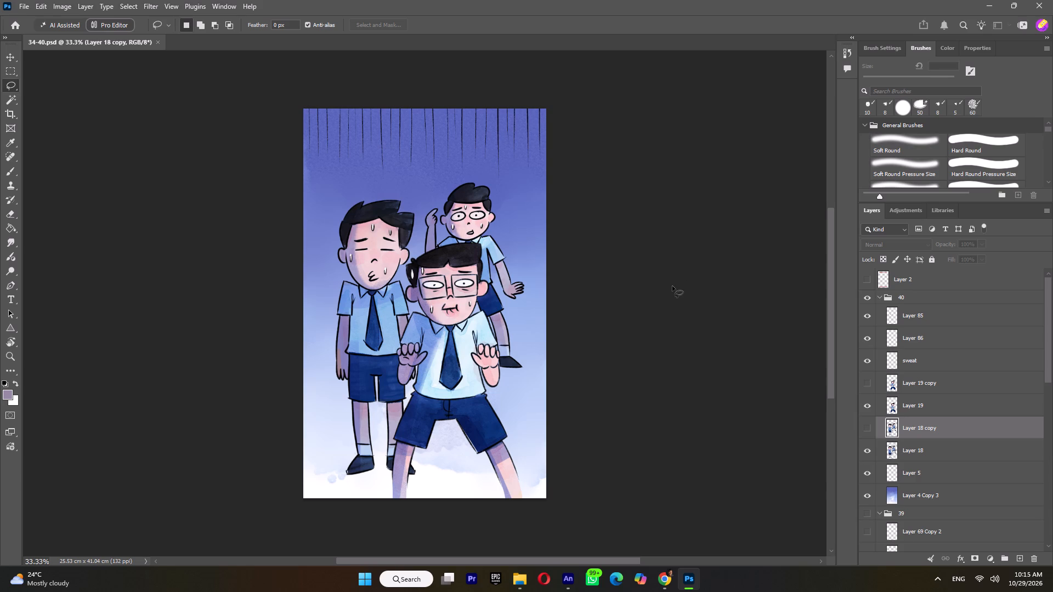
Switch to File Explorer, open MVA 026.pdf from the sem03 folder inside personal data\ignou, and read its assignment instructions.
left_click(513, 585)
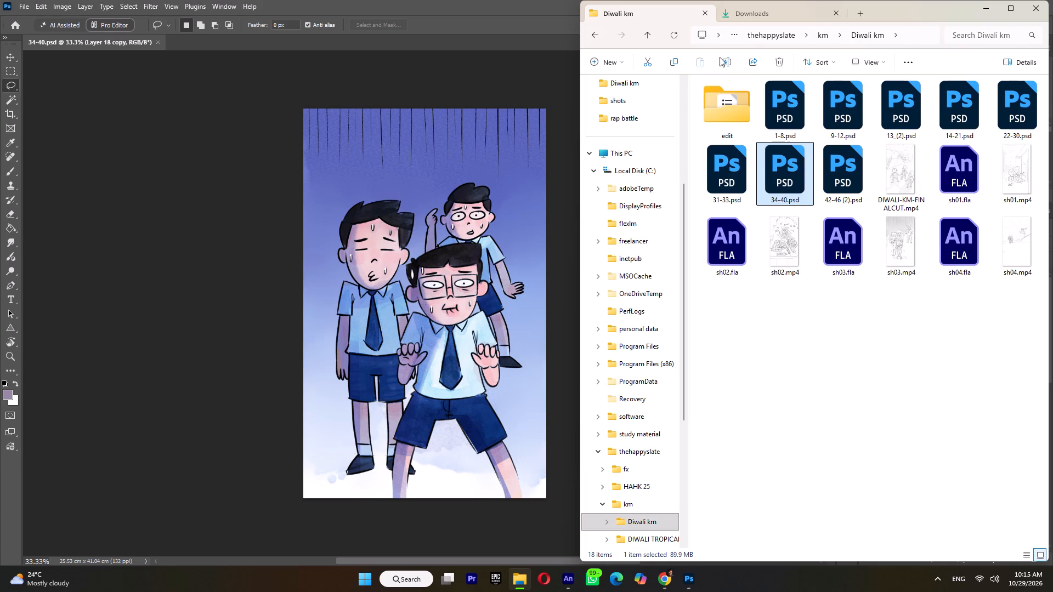
left_click(767, 13)
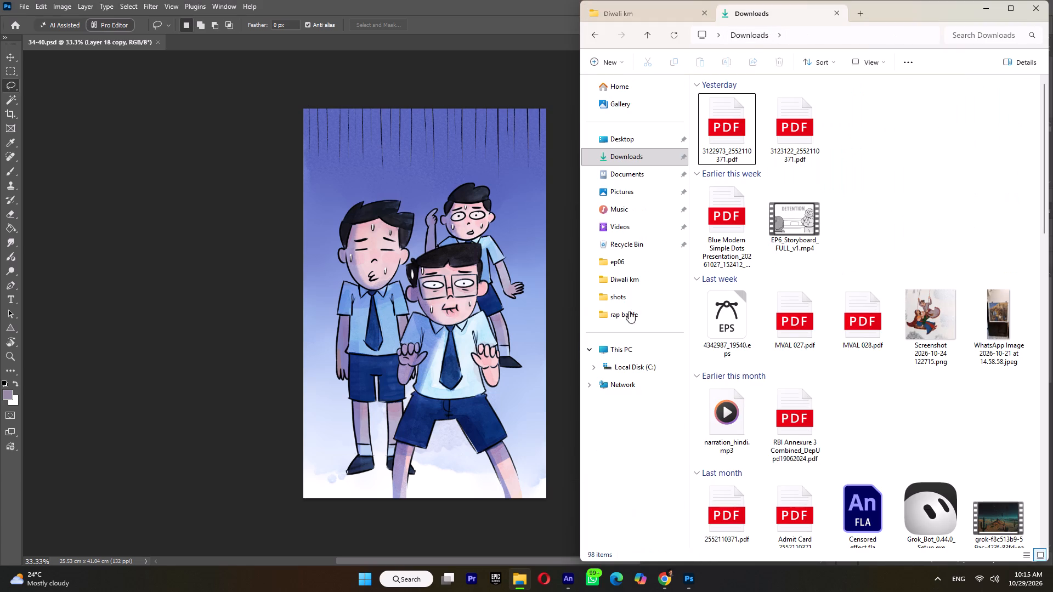
left_click(630, 364)
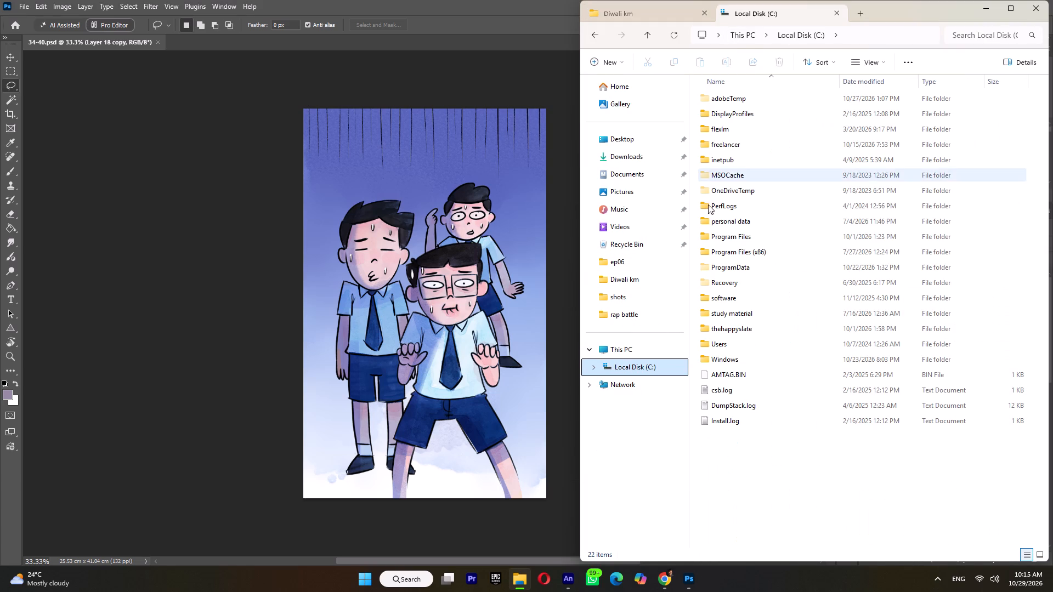
double_click(742, 223)
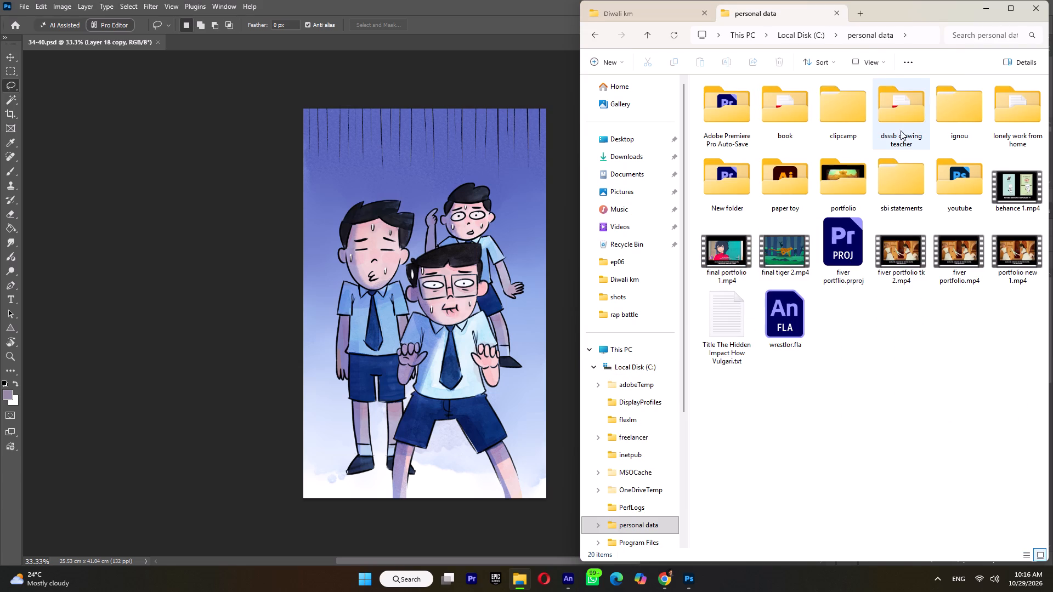
double_click(961, 119)
double_click(772, 125)
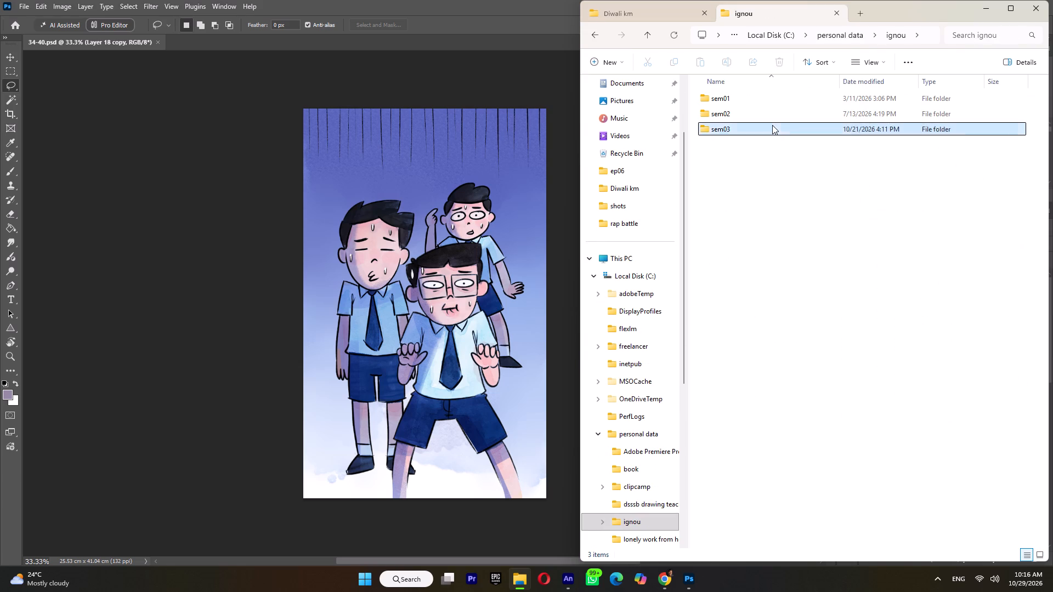
double_click(754, 170)
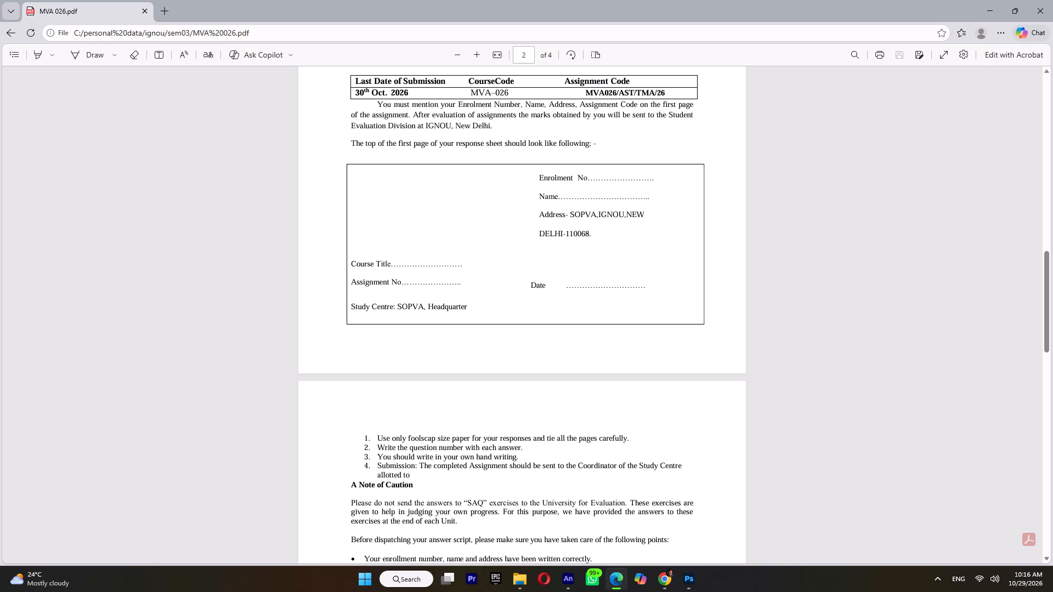
scroll(623, 285, "up", 4)
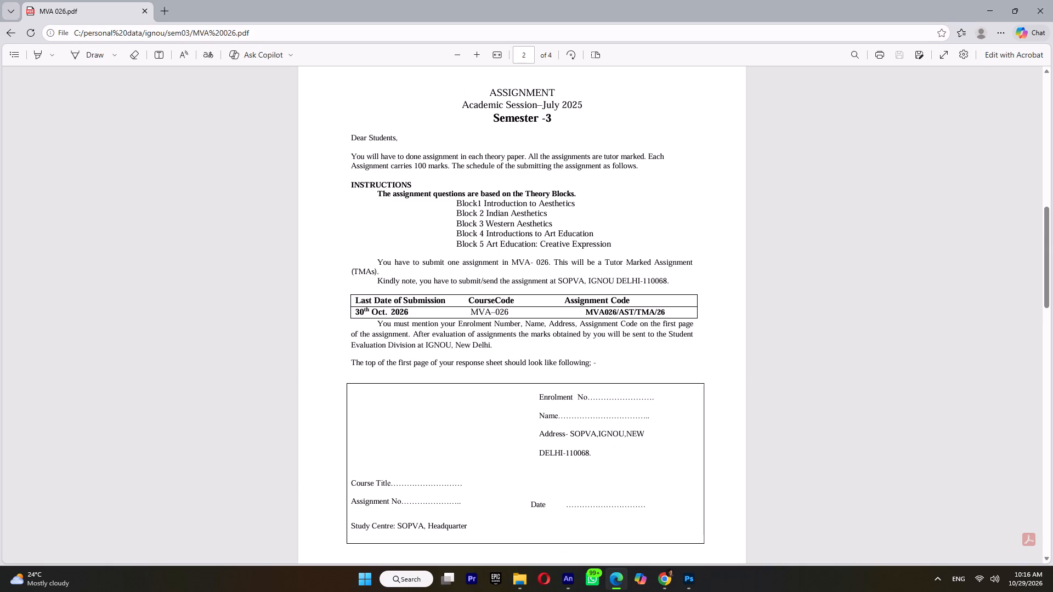